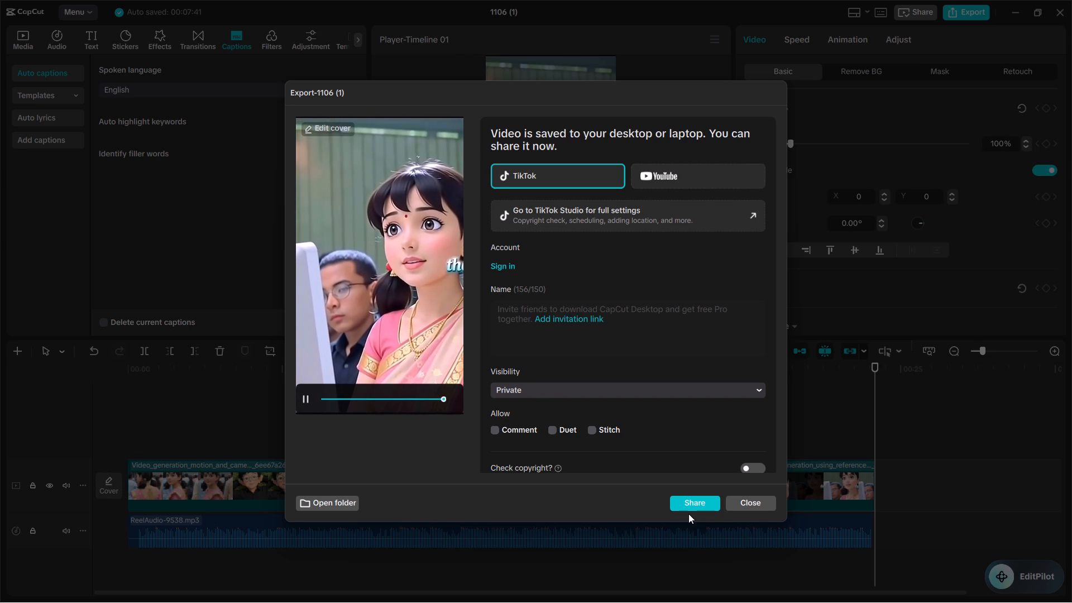
Close the export window of the finished video without sharing it.
click(743, 501)
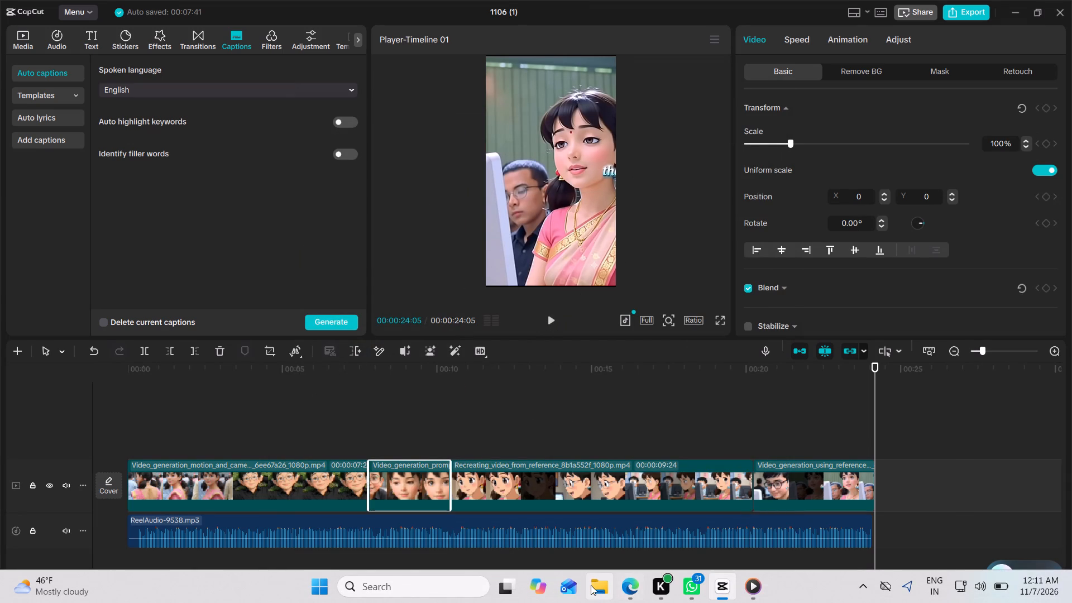
Switch to File Explorer and open the Downloads folder.
click(591, 585)
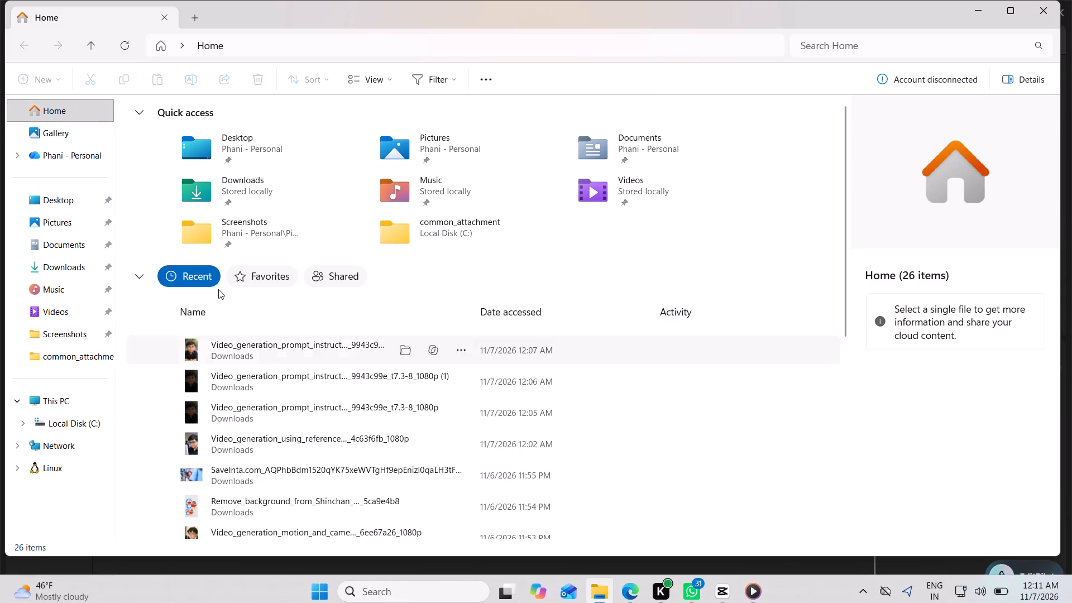
click(50, 257)
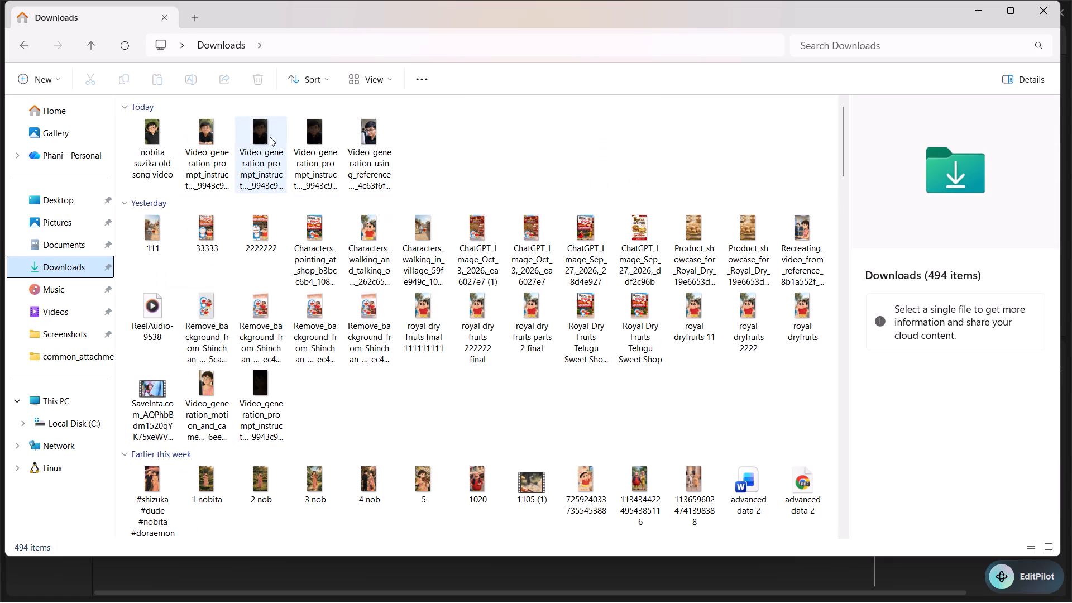
Delete today's four Video_generation clips and yesterday's 2222222, Characters, ChatGPT, Product_showcase, Recreating_video and royal dry fruits files, plus the last Remove_background file.
ctrl+click(186, 160)
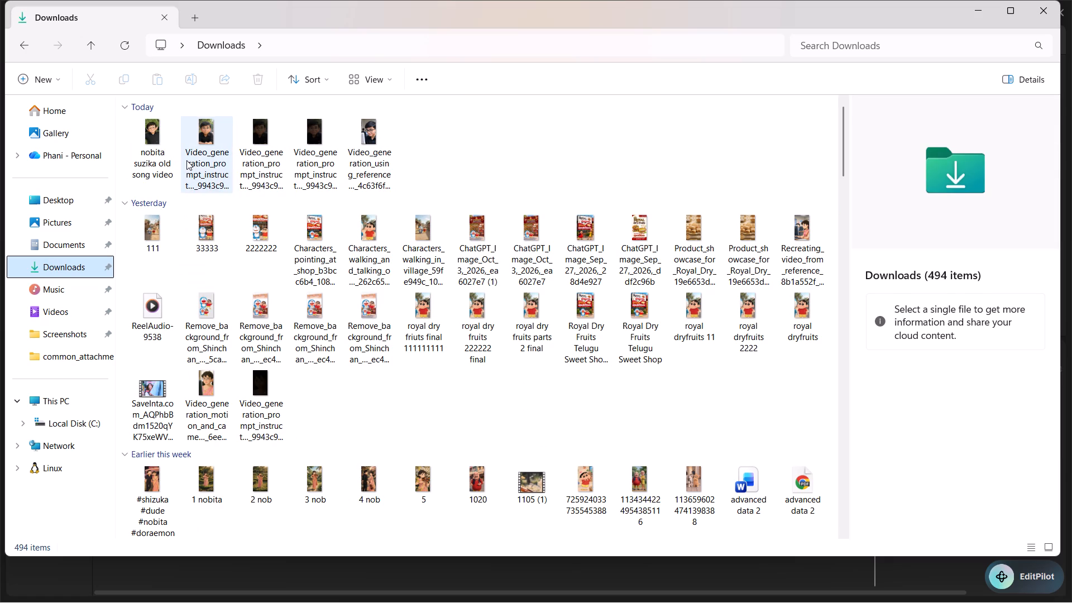
ctrl+click(259, 160)
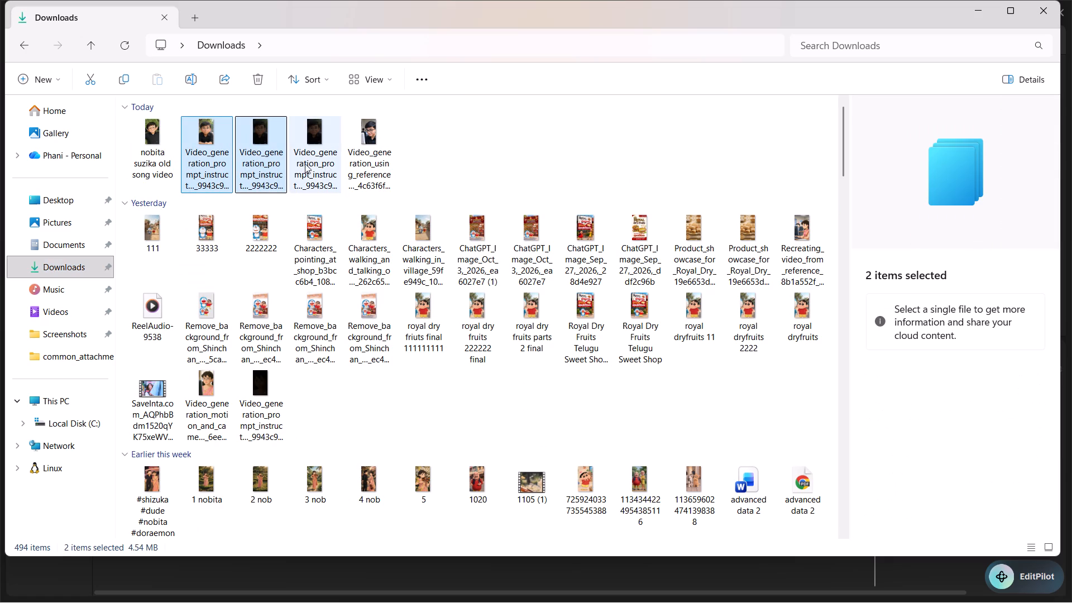
ctrl+click(307, 165)
ctrl+click(377, 142)
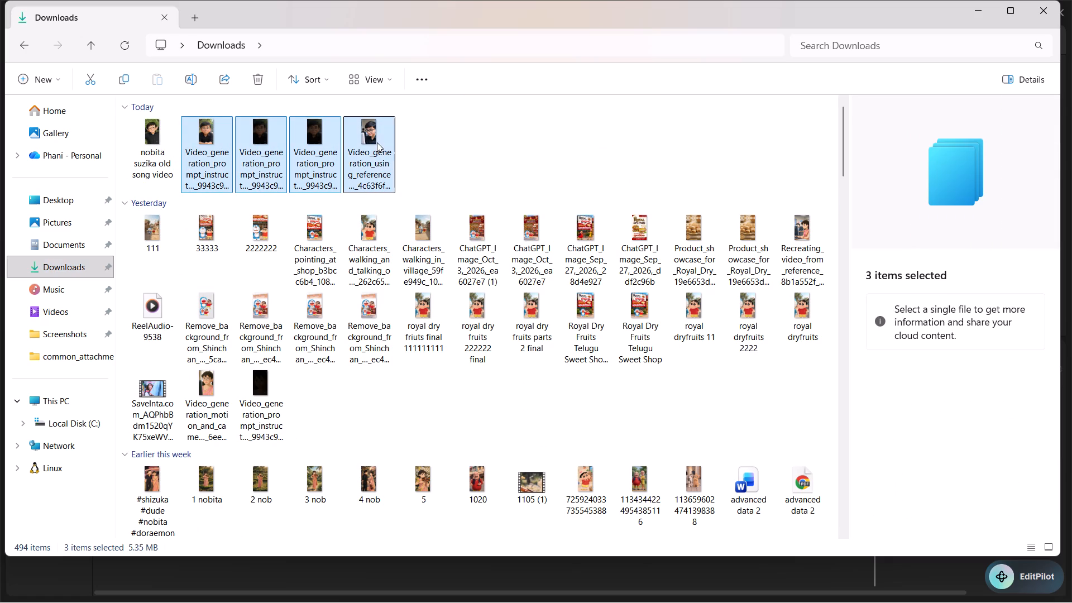
ctrl+click(280, 238)
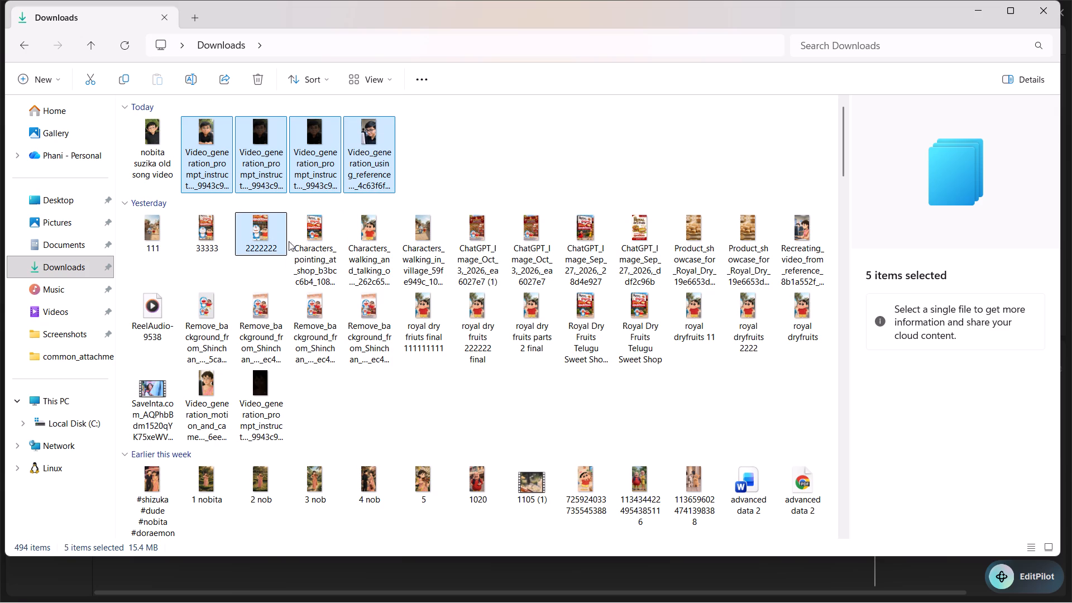
ctrl+click(309, 247)
ctrl+click(356, 240)
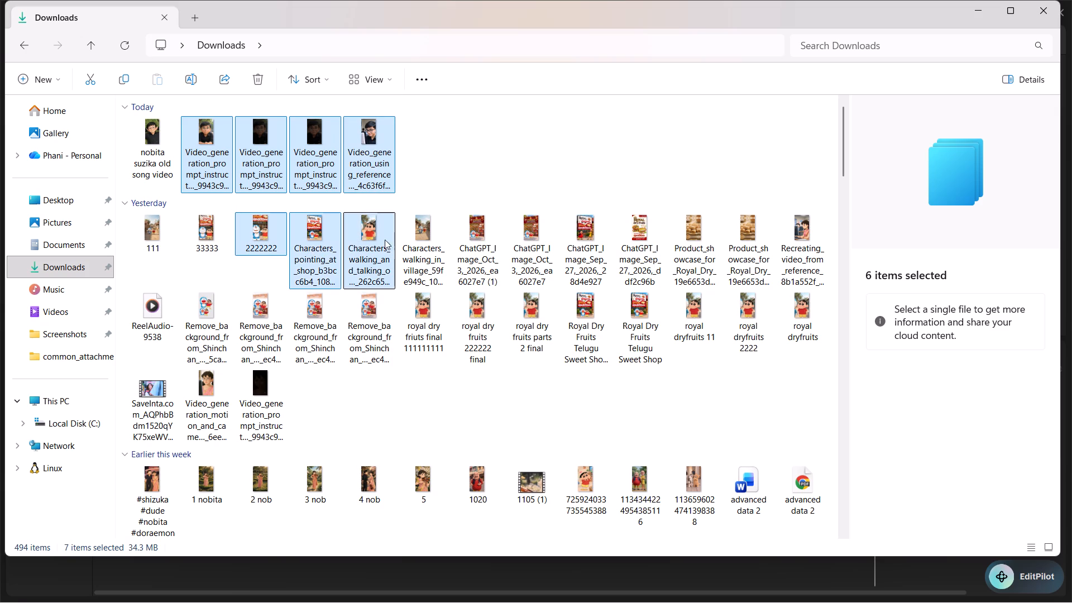
ctrl+click(419, 260)
ctrl+click(487, 260)
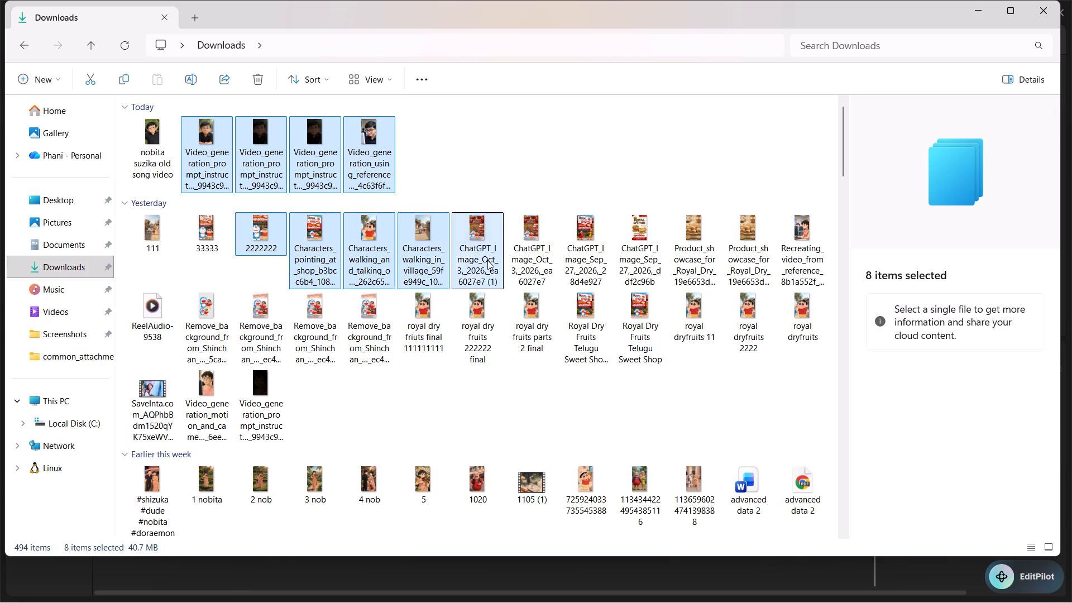
ctrl+click(526, 259)
ctrl+click(577, 256)
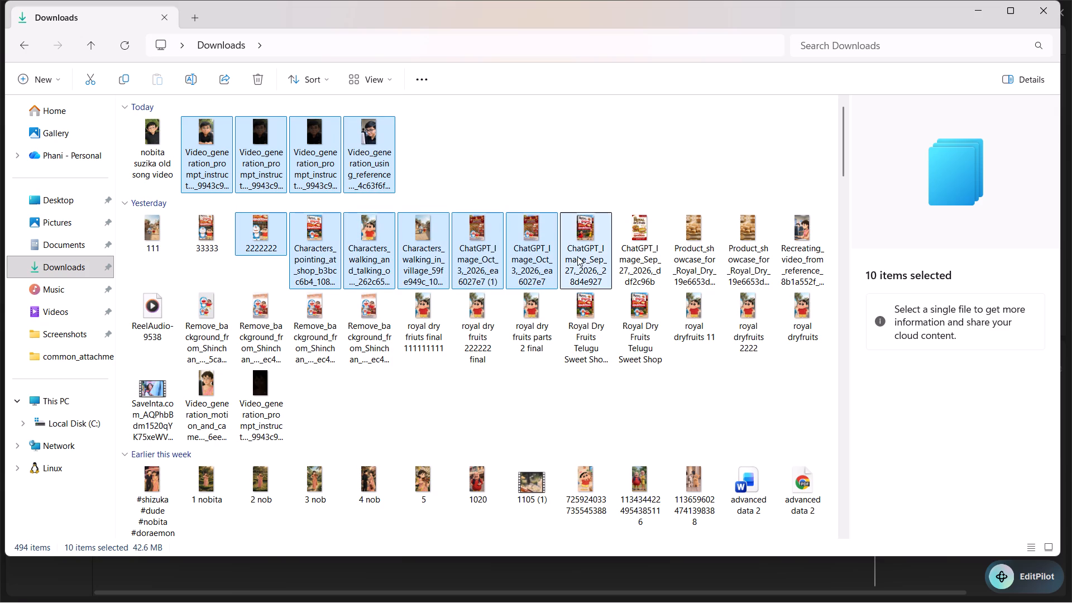
ctrl+click(633, 253)
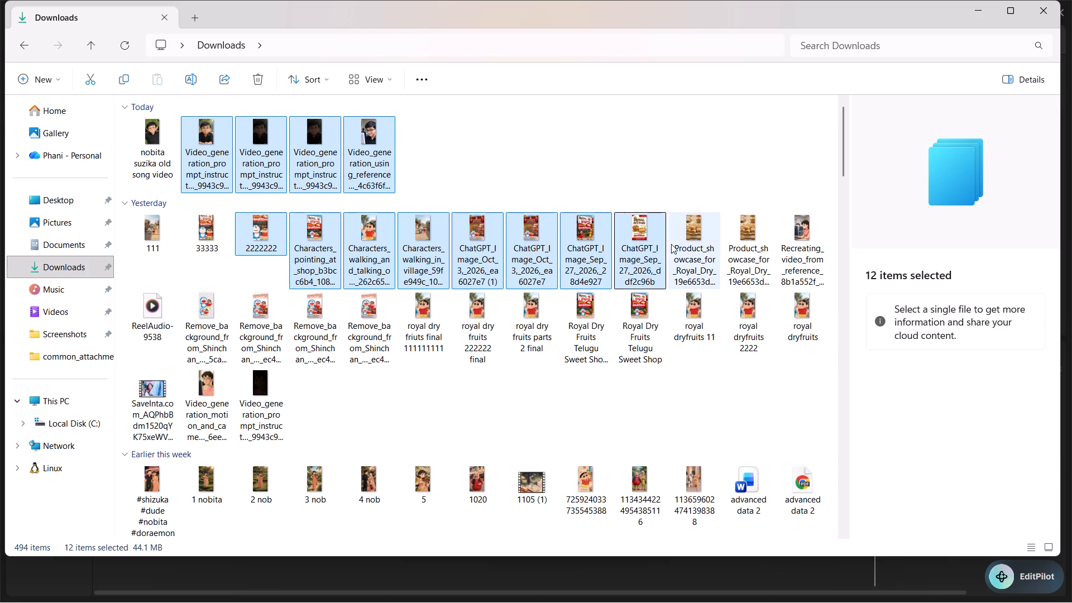
ctrl+click(691, 242)
ctrl+click(743, 242)
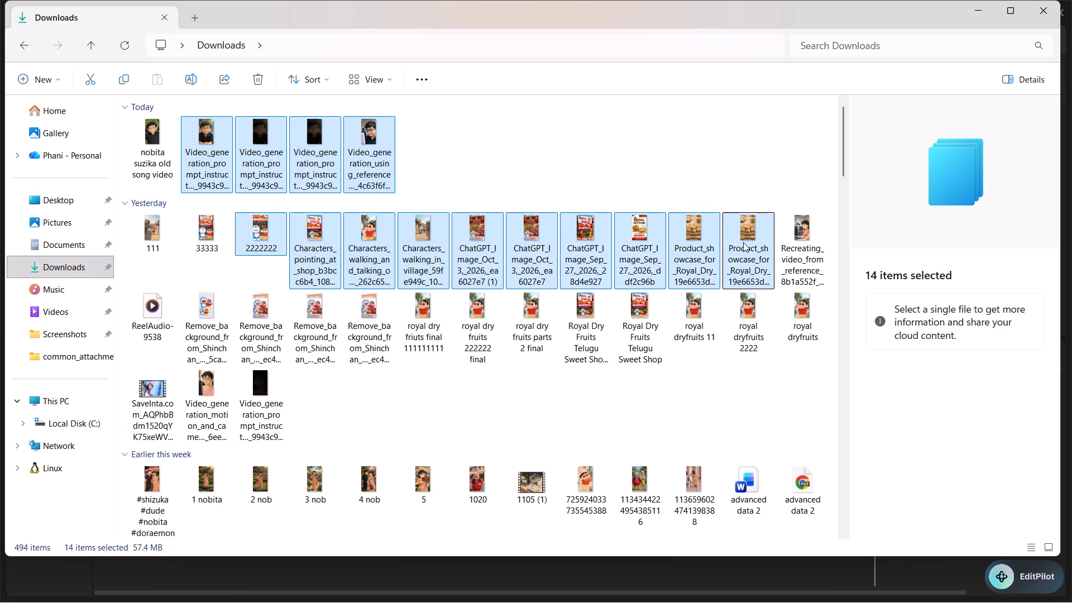
ctrl+click(782, 243)
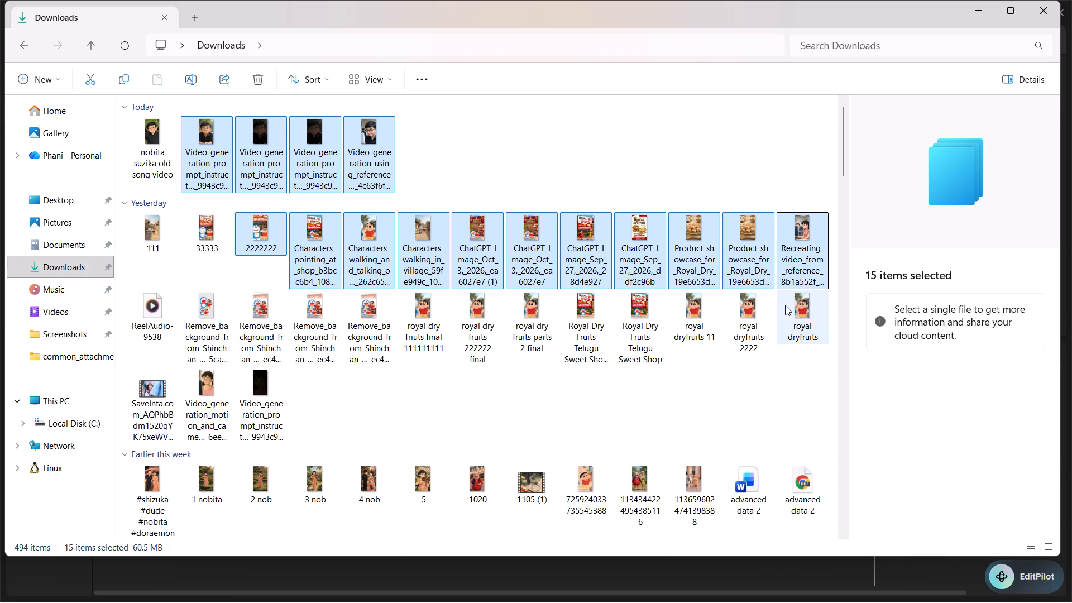
ctrl+click(785, 305)
ctrl+click(755, 305)
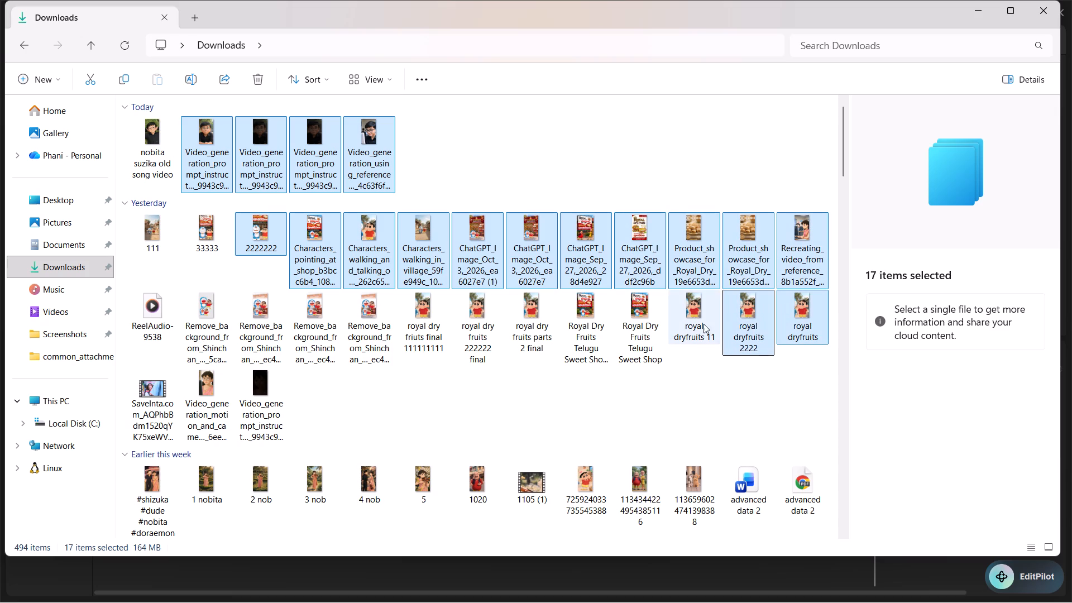
ctrl+click(702, 324)
ctrl+click(644, 327)
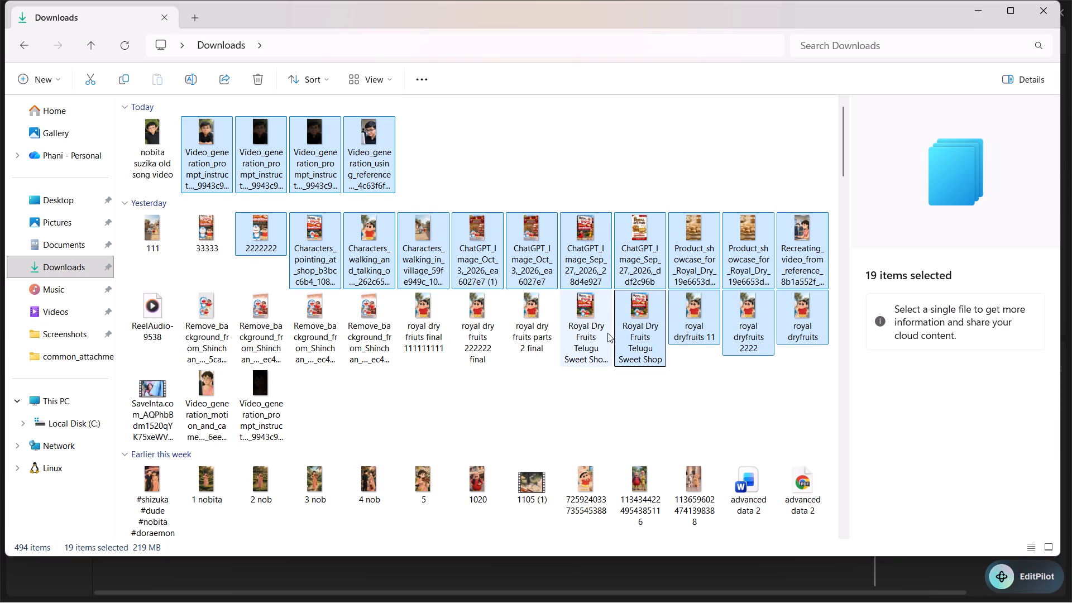
ctrl+click(598, 332)
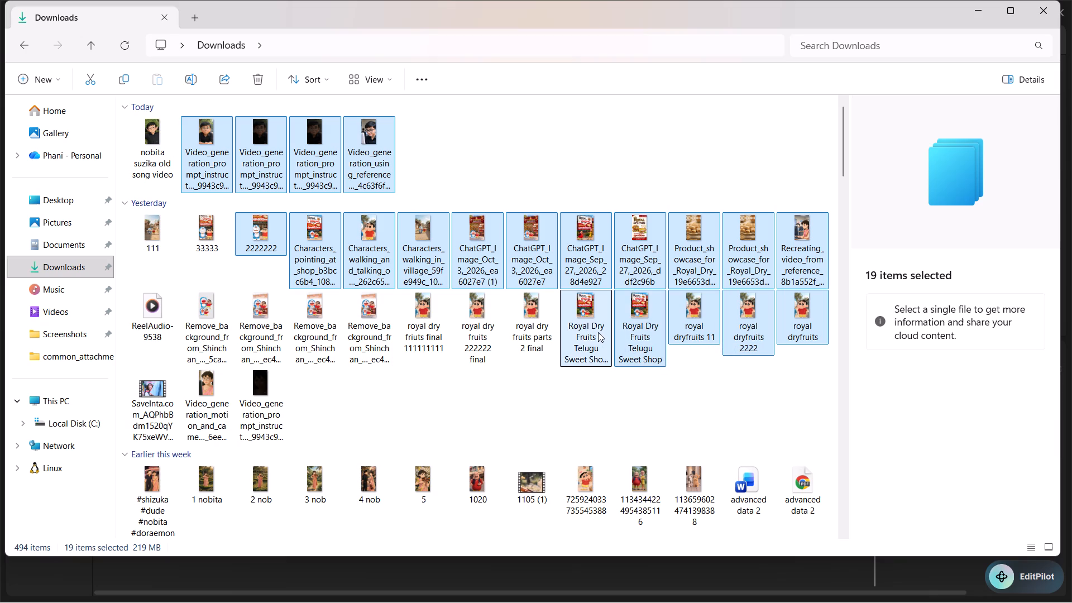
ctrl+click(542, 327)
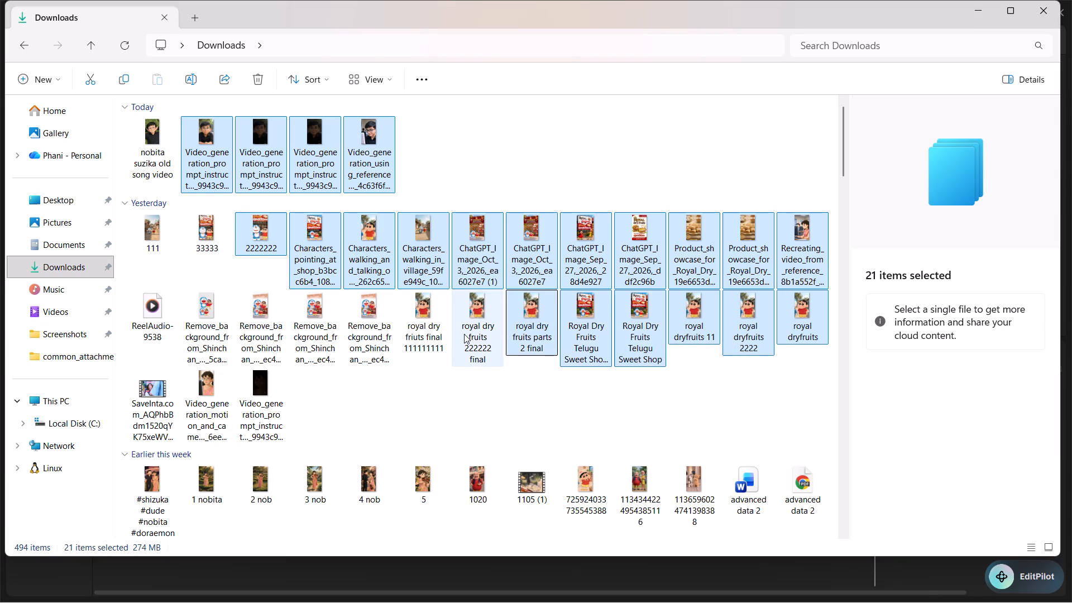
ctrl+click(462, 334)
ctrl+click(420, 336)
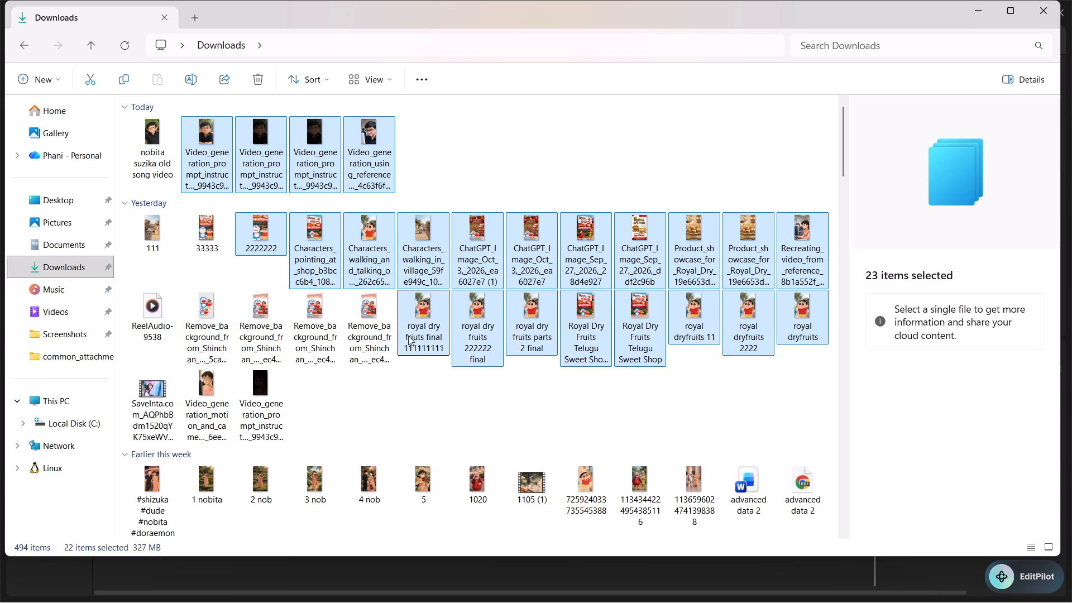
ctrl+click(376, 337)
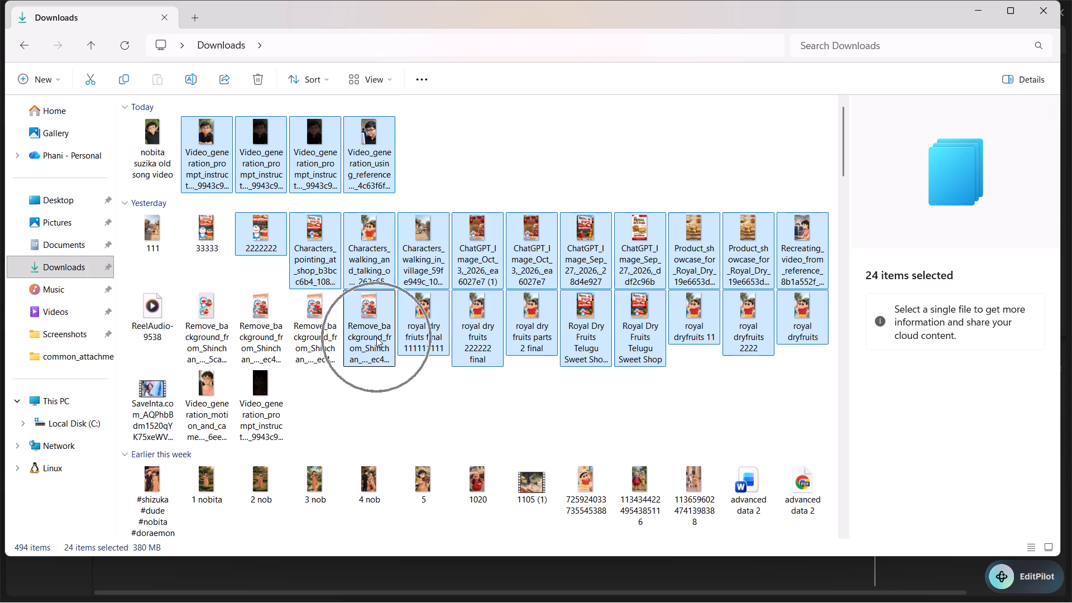
click(251, 76)
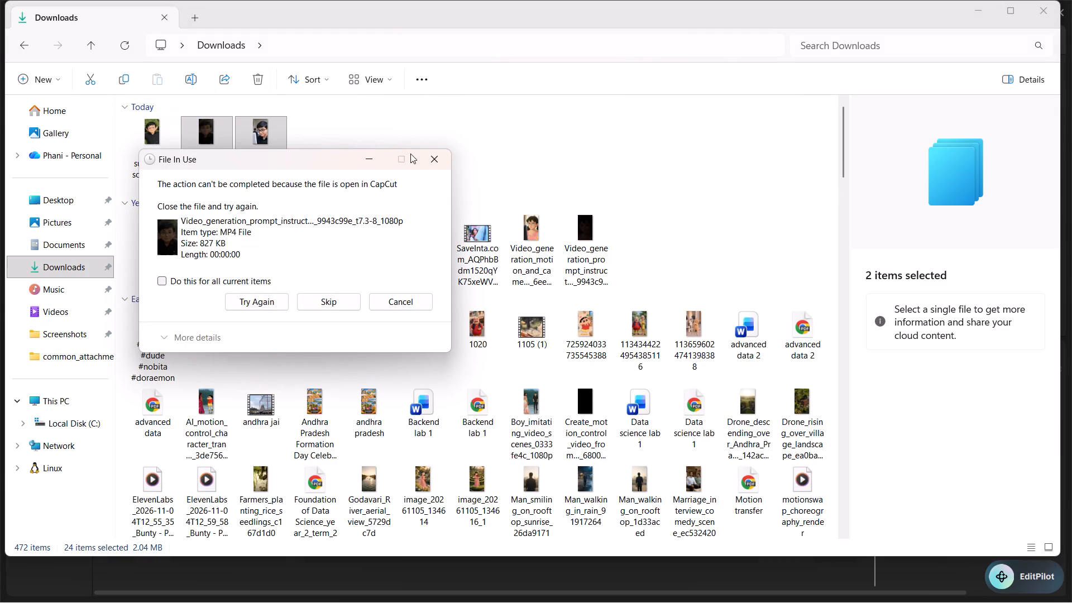
click(429, 157)
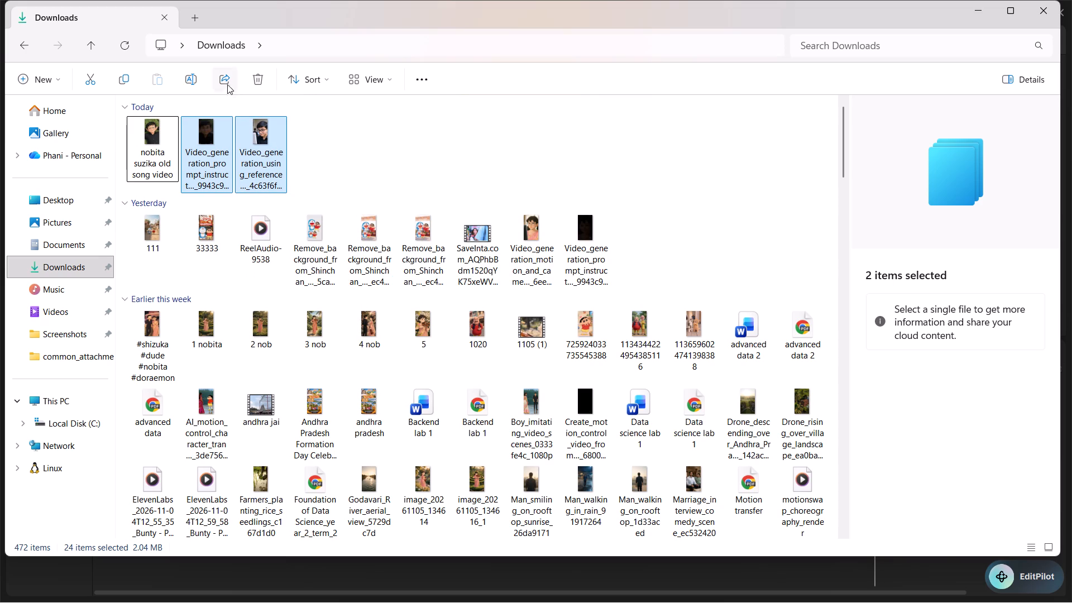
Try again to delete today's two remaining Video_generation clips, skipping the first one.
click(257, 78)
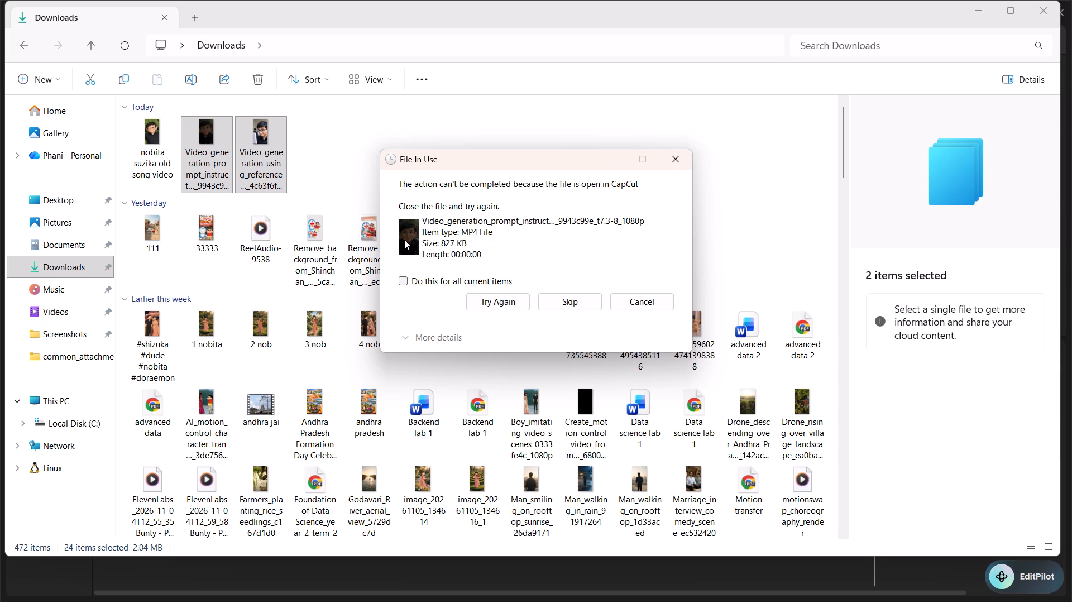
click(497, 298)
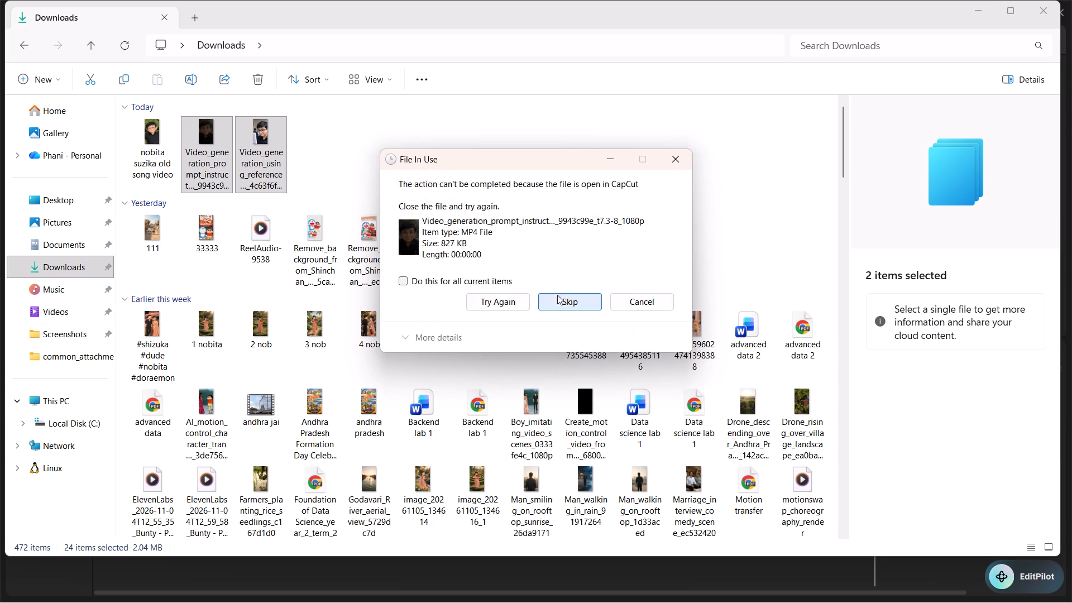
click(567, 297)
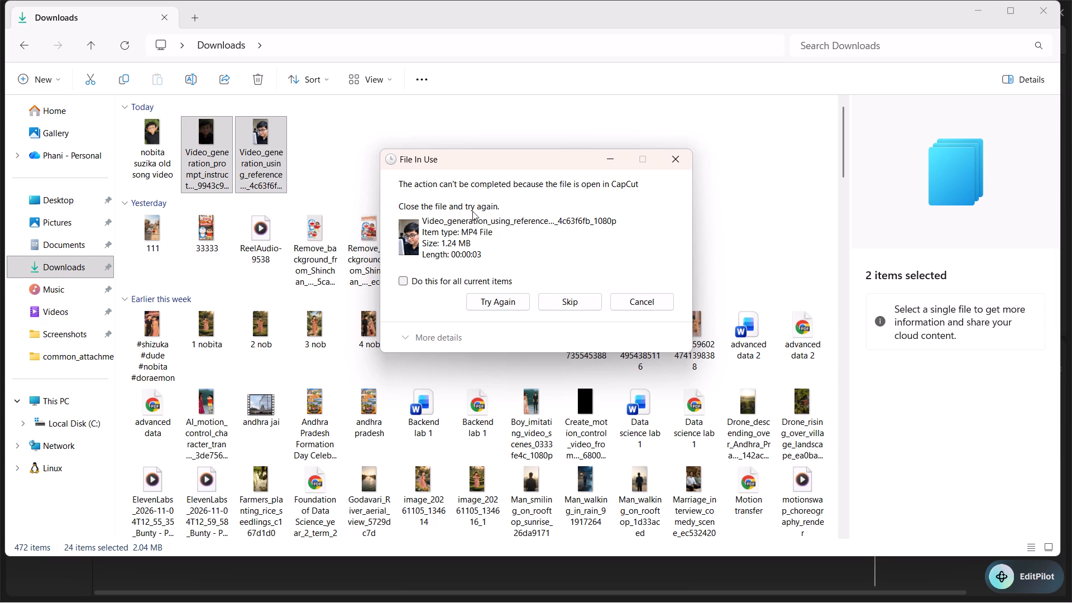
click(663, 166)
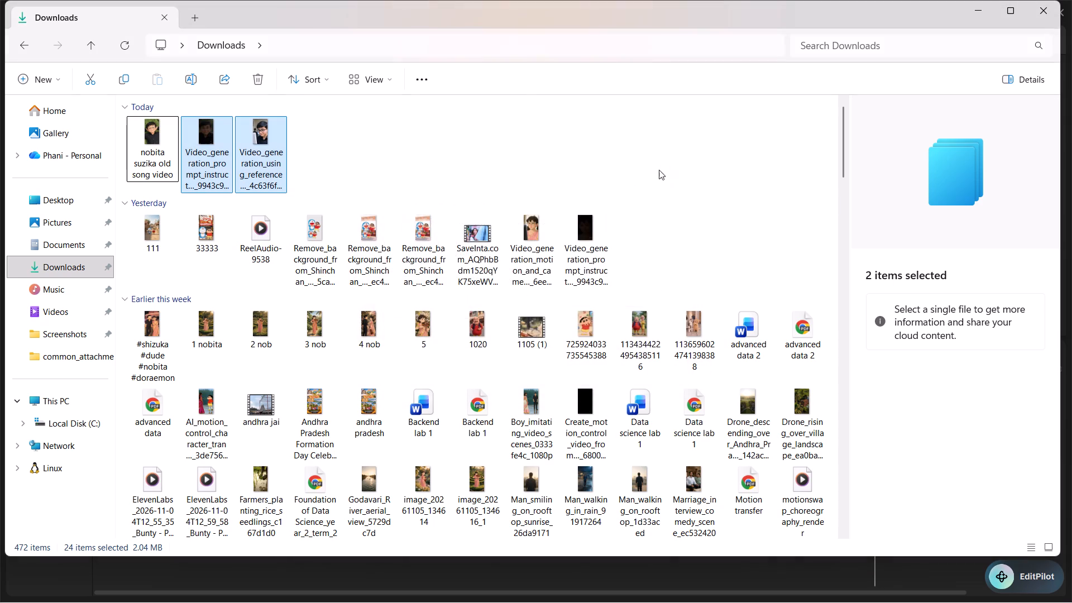
Delete the video named 5 from the files dated earlier this week.
click(426, 343)
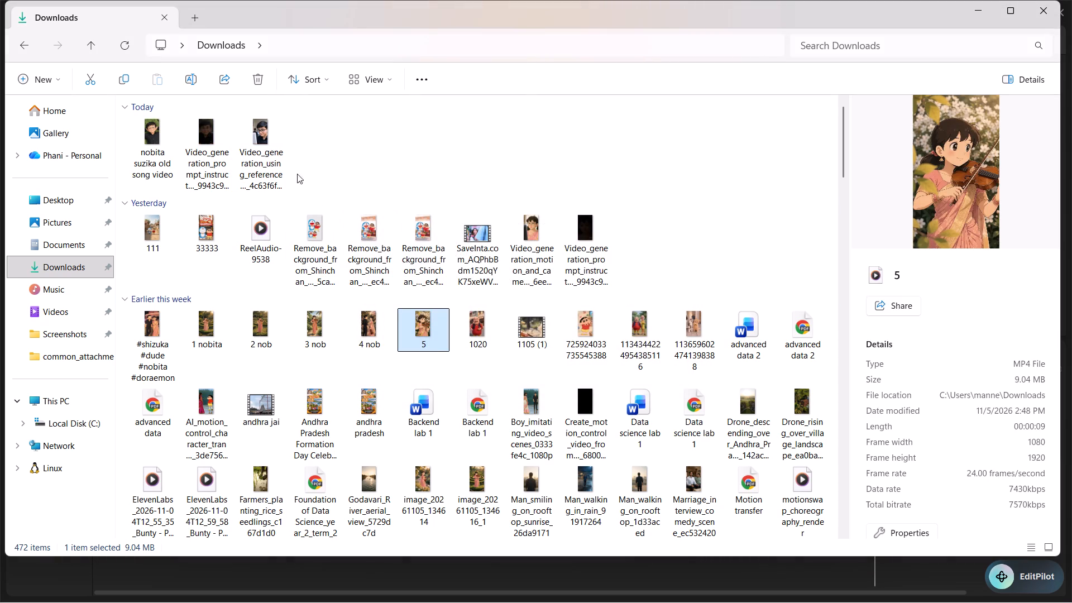
click(260, 80)
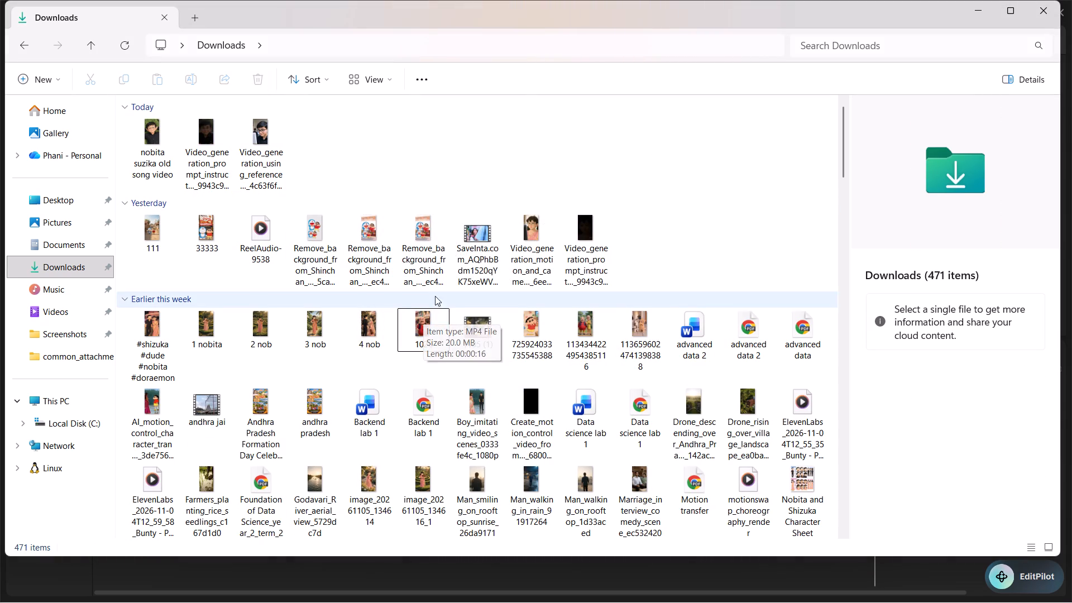
Delete 1 nobita, 2 nob, 3 nob, 4 nob, 1105 (1) and all of yesterday's files except ReelAudio-9538, cancelling for any file in use.
ctrl+click(209, 331)
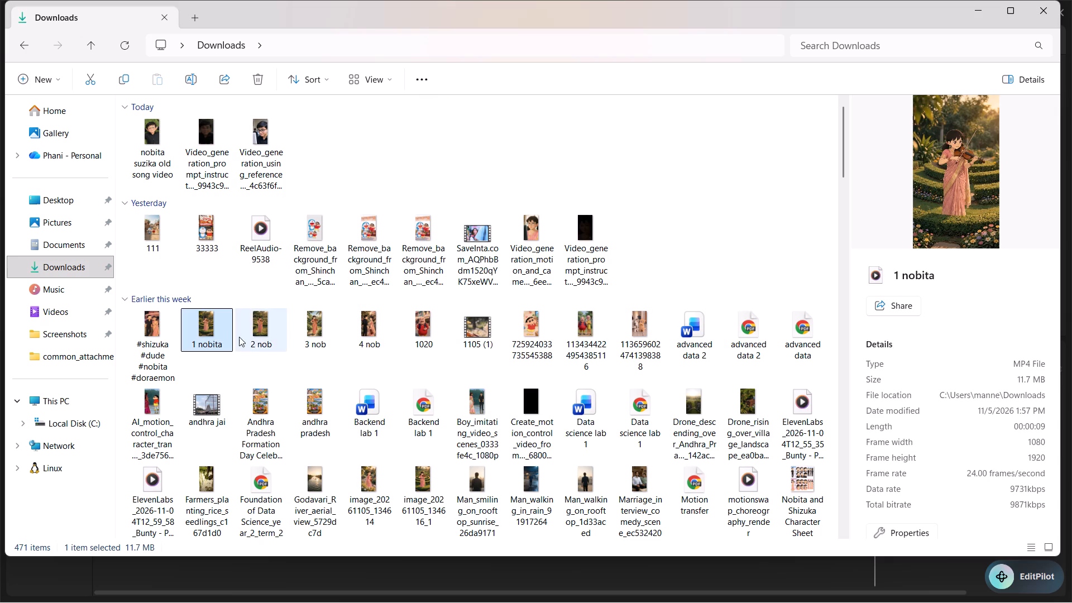
ctrl+click(255, 341)
ctrl+click(316, 337)
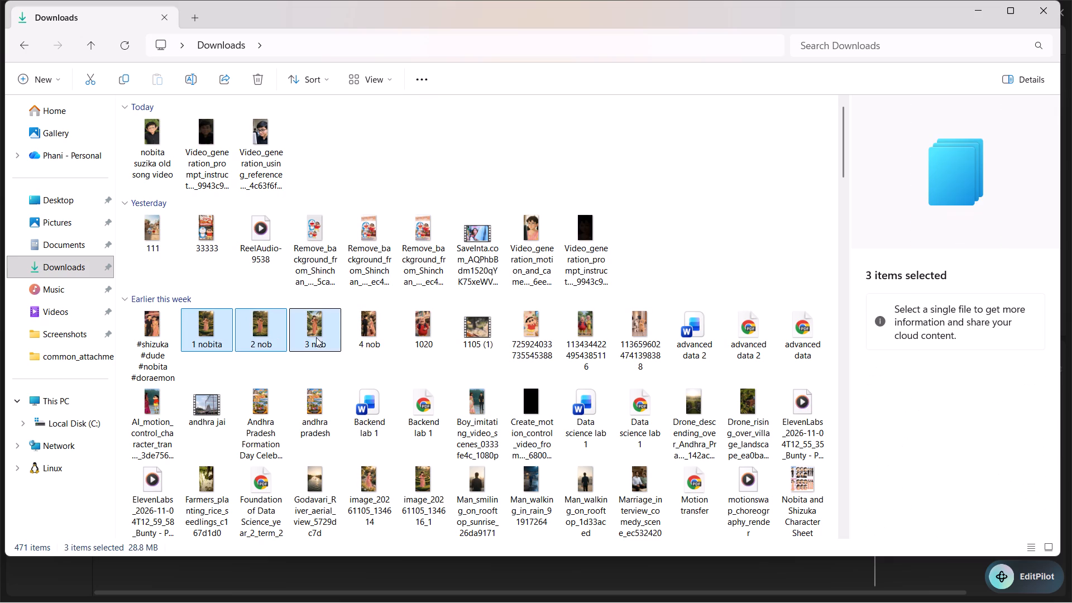
ctrl+click(352, 334)
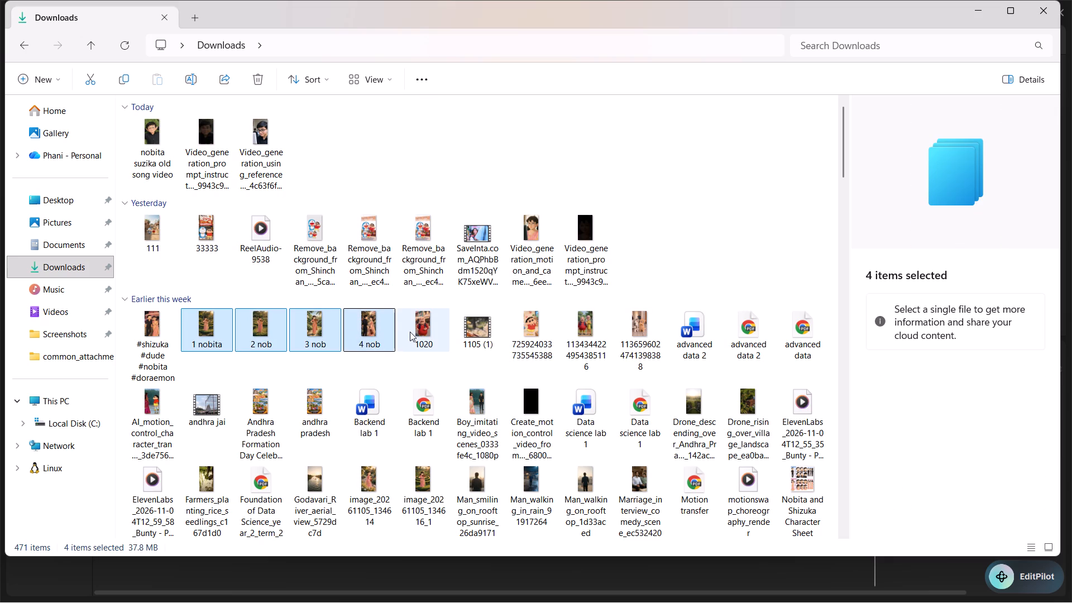
ctrl+click(465, 346)
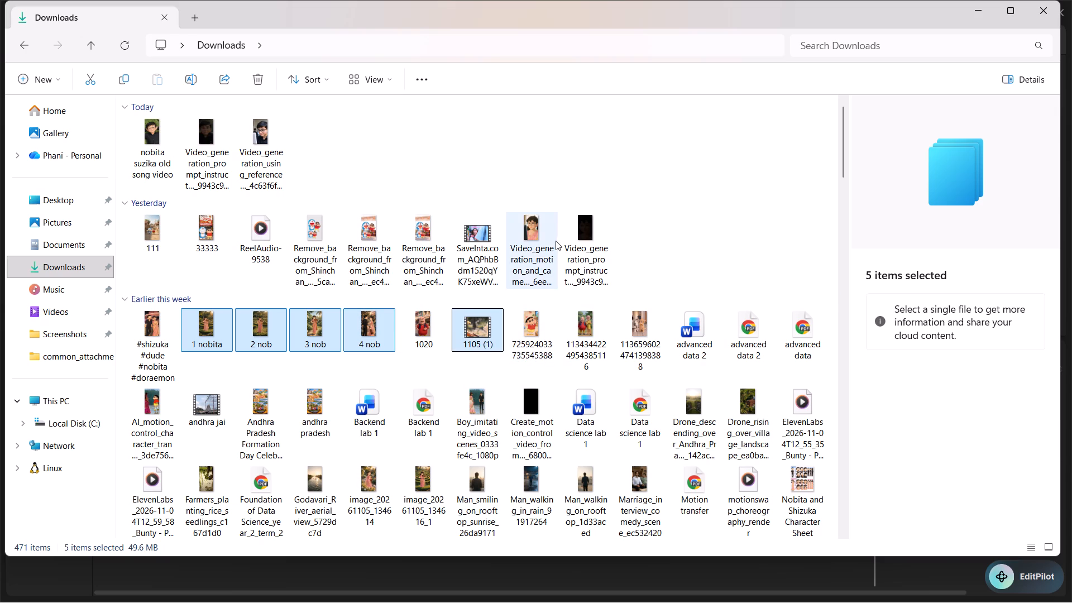
ctrl+click(542, 232)
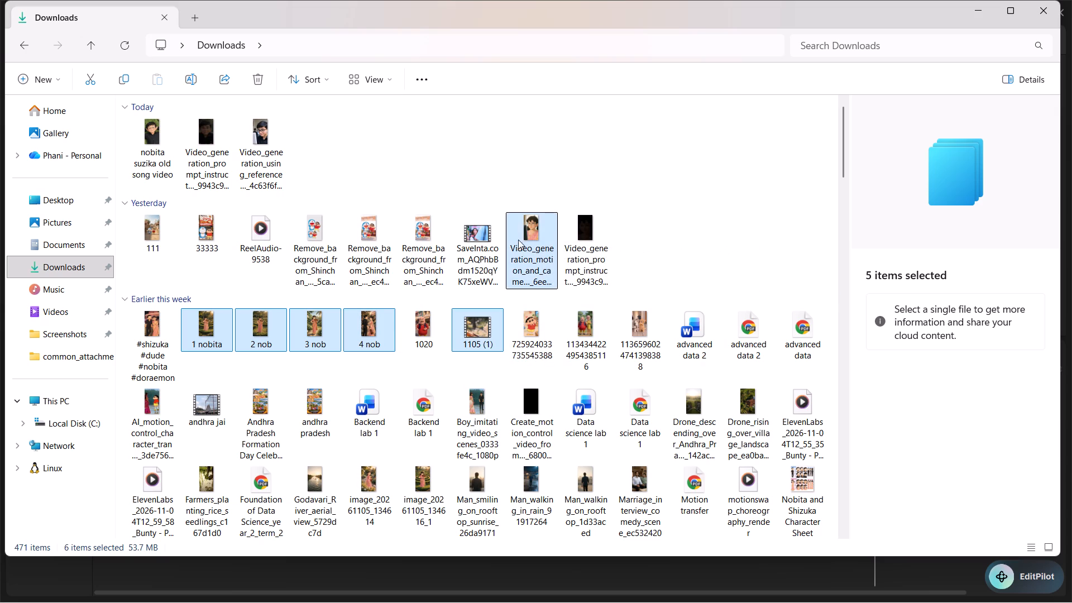
ctrl+click(487, 250)
ctrl+click(428, 255)
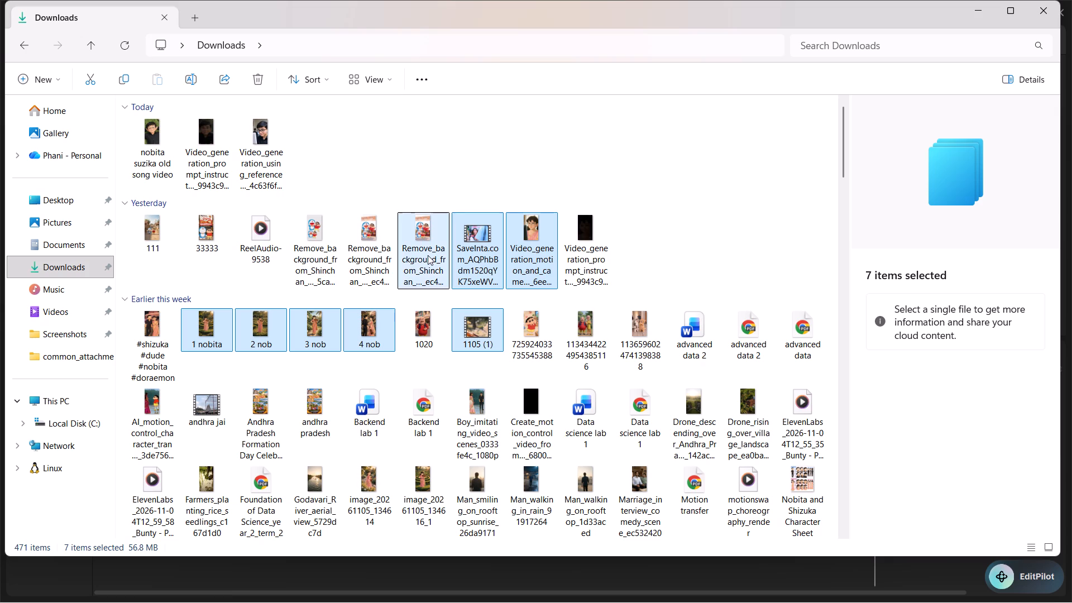
ctrl+click(374, 250)
ctrl+click(312, 247)
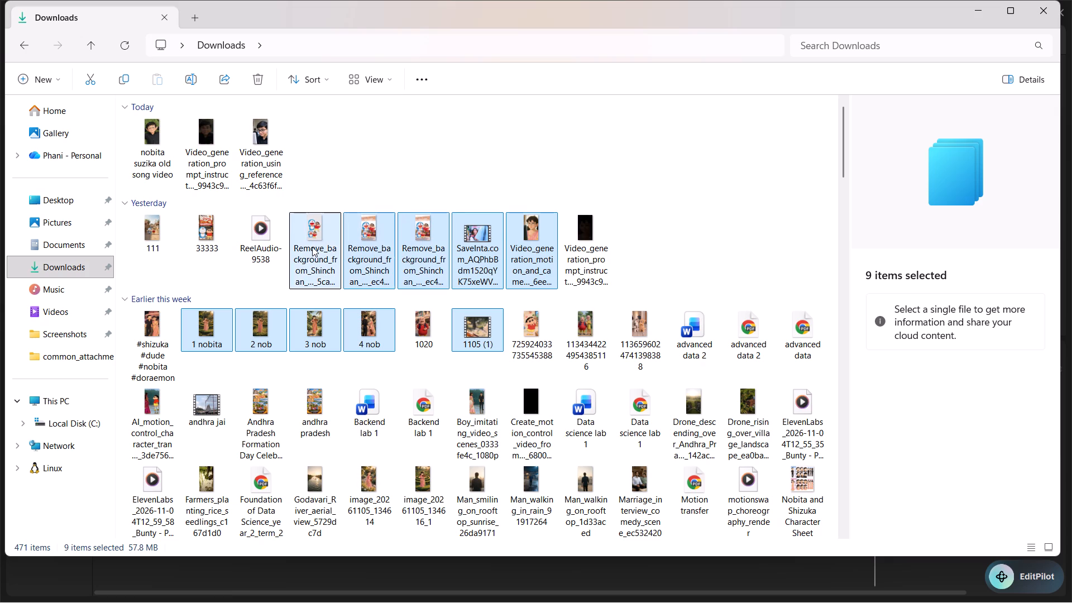
ctrl+click(201, 238)
ctrl+click(155, 238)
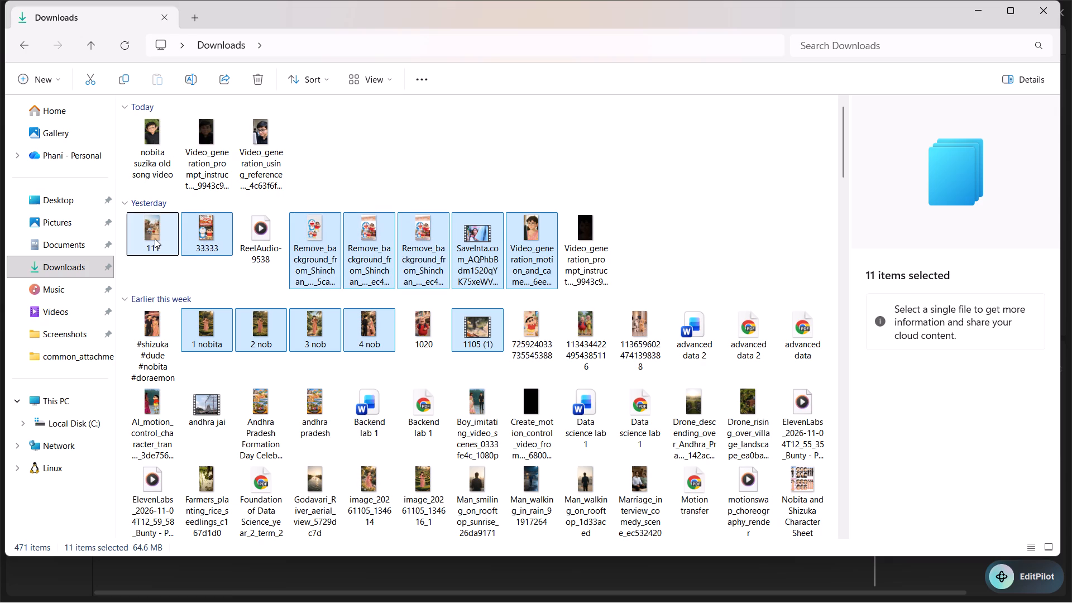
ctrl+click(574, 242)
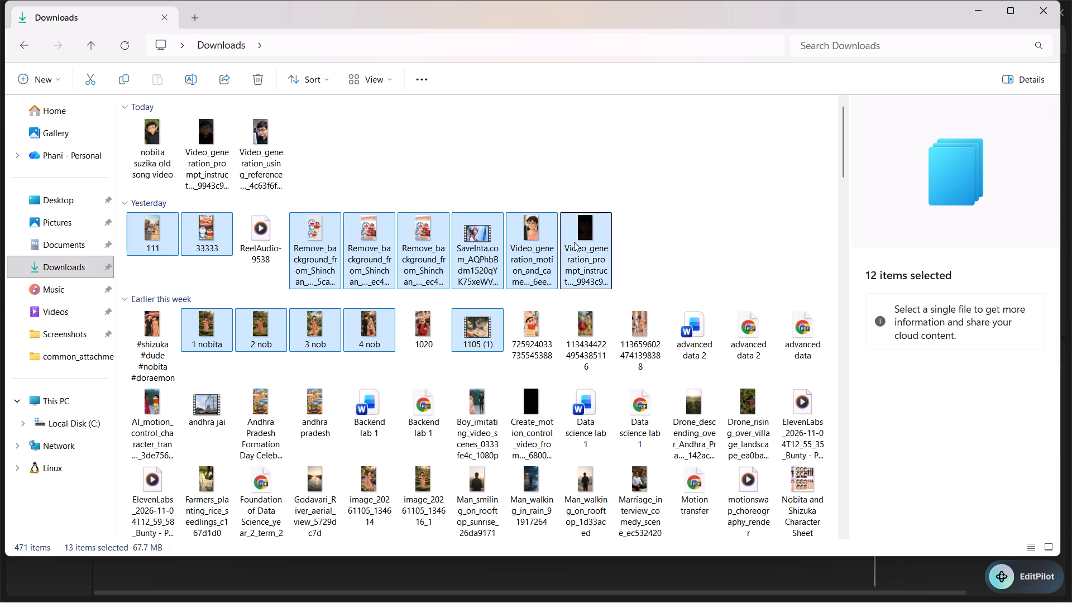
click(259, 80)
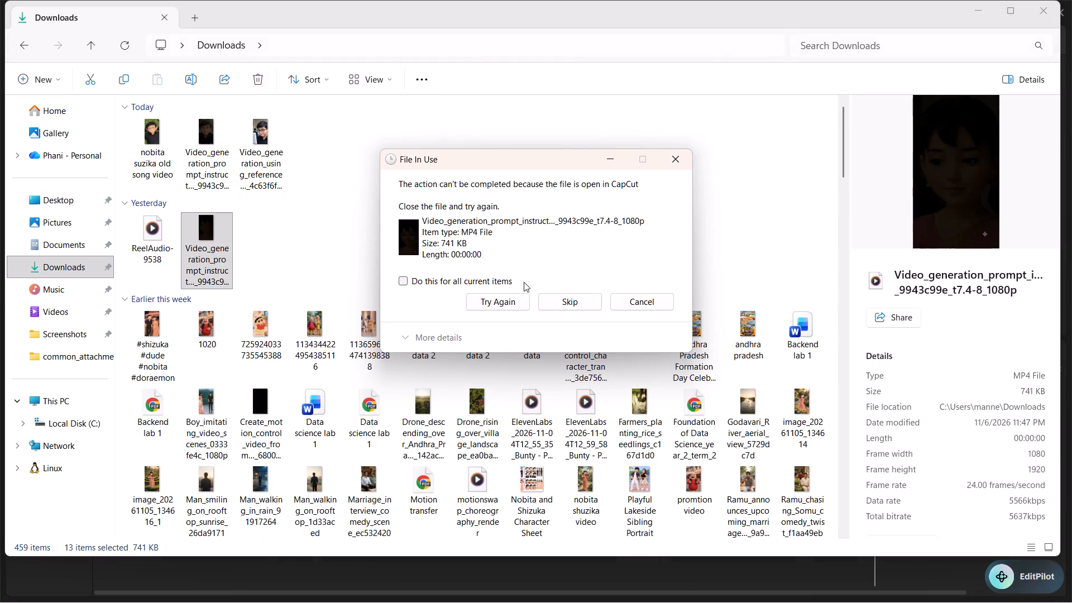
click(667, 155)
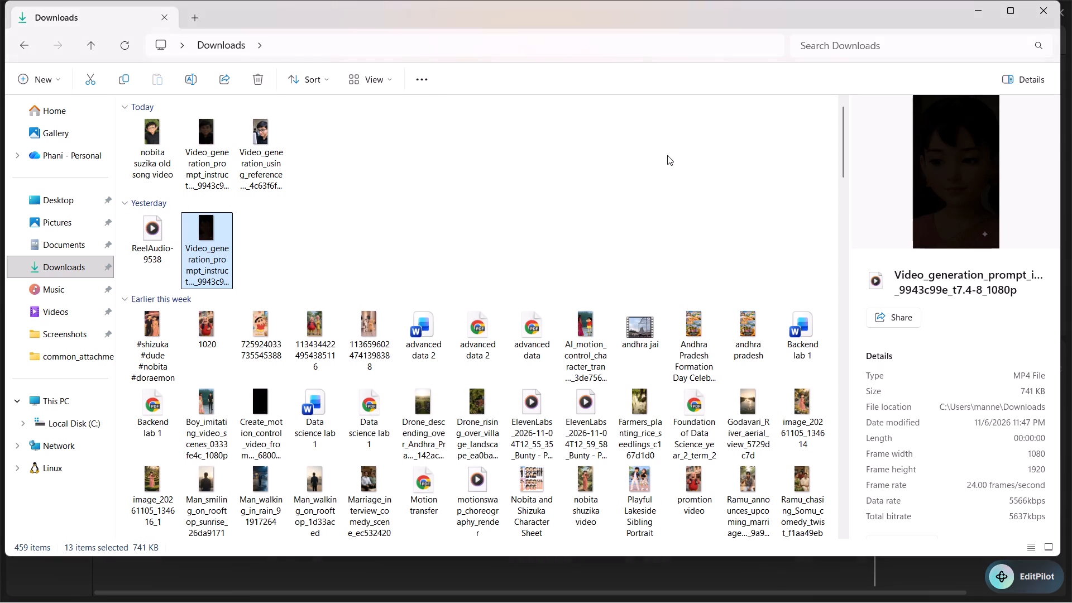
Delete the two ElevenLabs audio files dated earlier this week.
scroll(381, 349, down, 1)
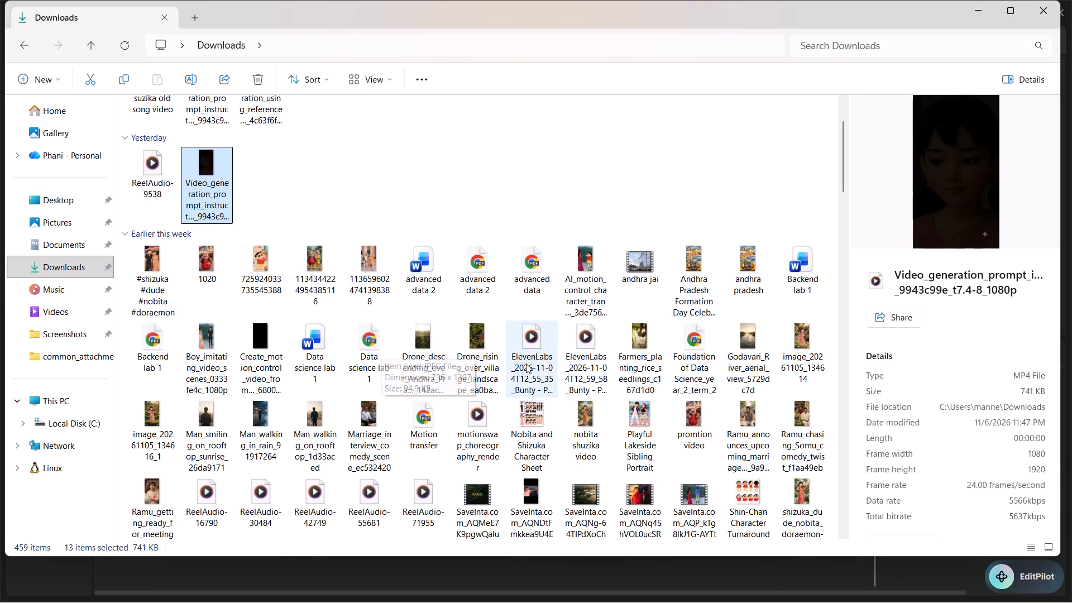
click(552, 362)
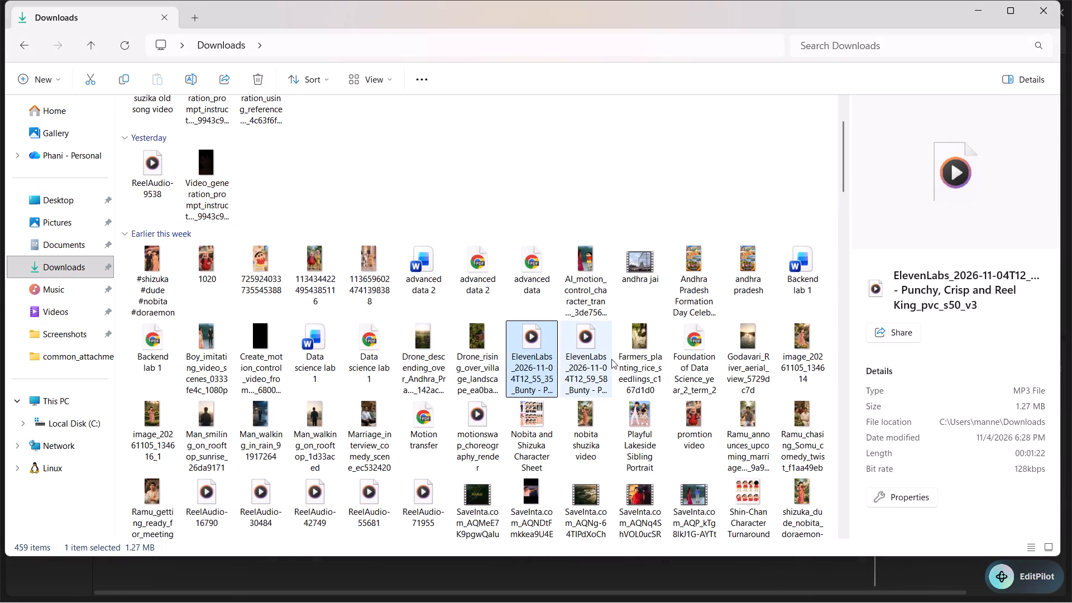
ctrl+click(611, 359)
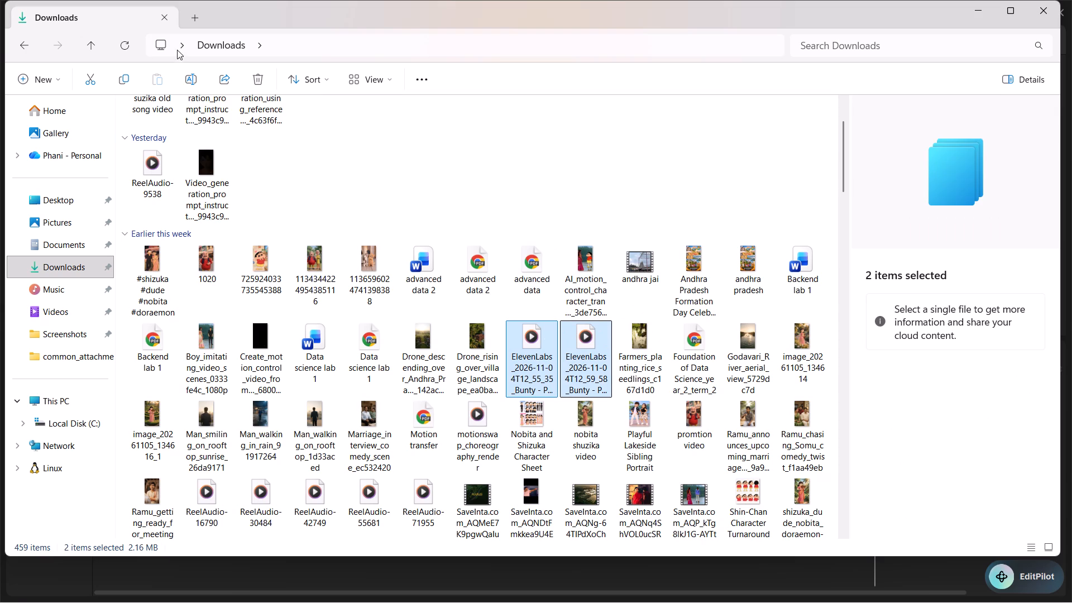
click(261, 70)
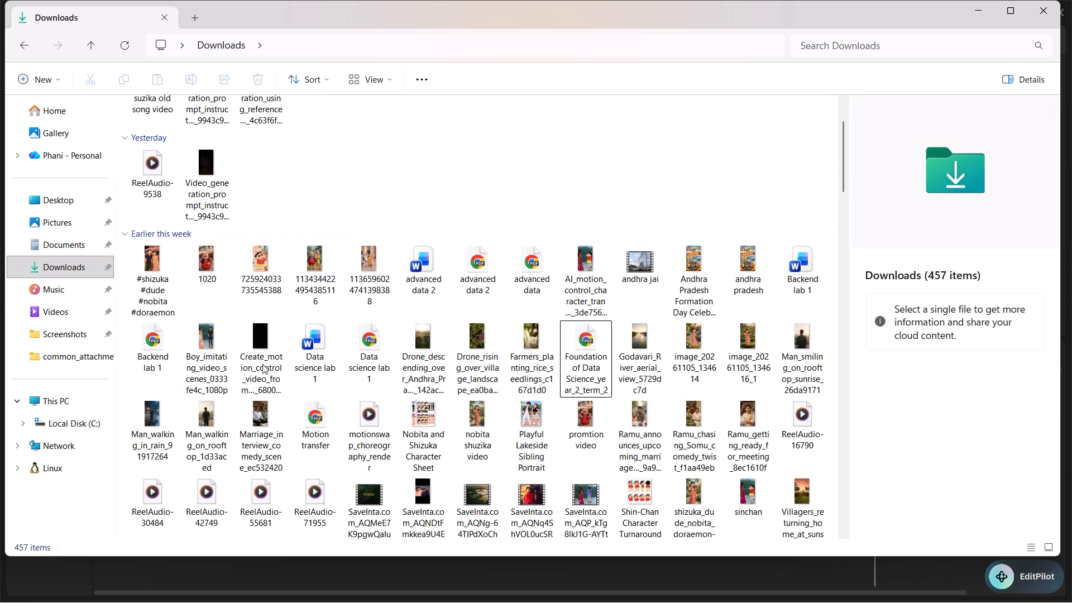
Delete the SaveInta.com_AQP_kTg video from the files dated earlier this week.
scroll(248, 385, down, 1)
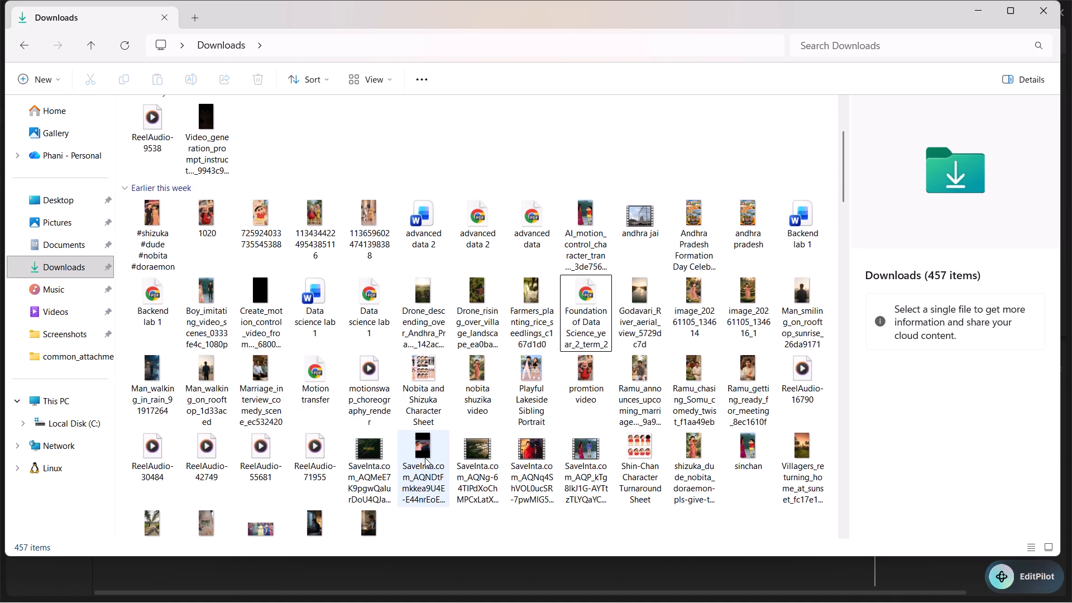
scroll(425, 458, down, 1)
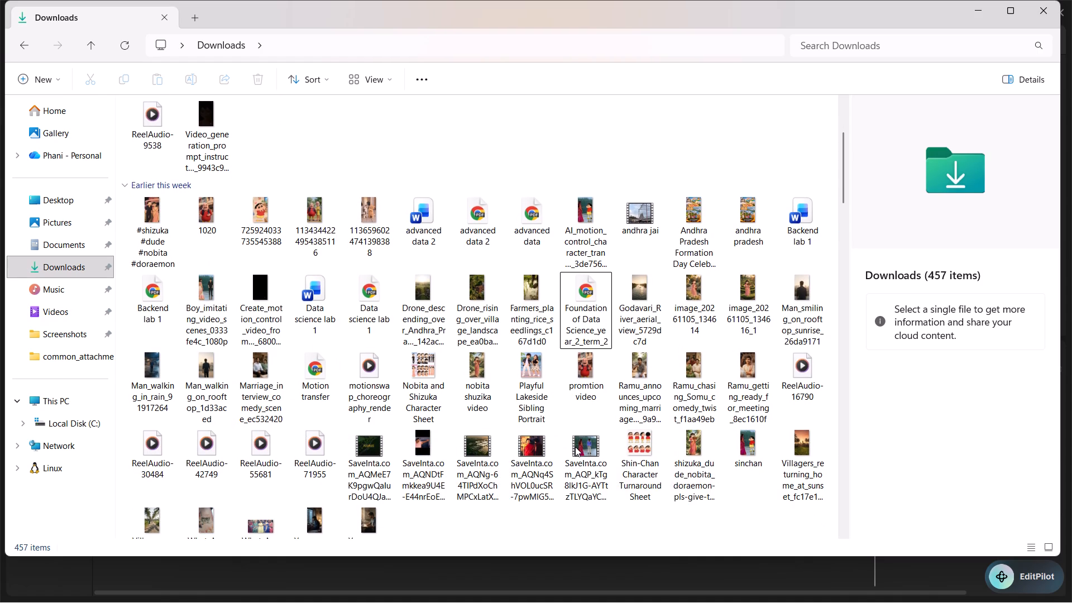
ctrl+click(575, 447)
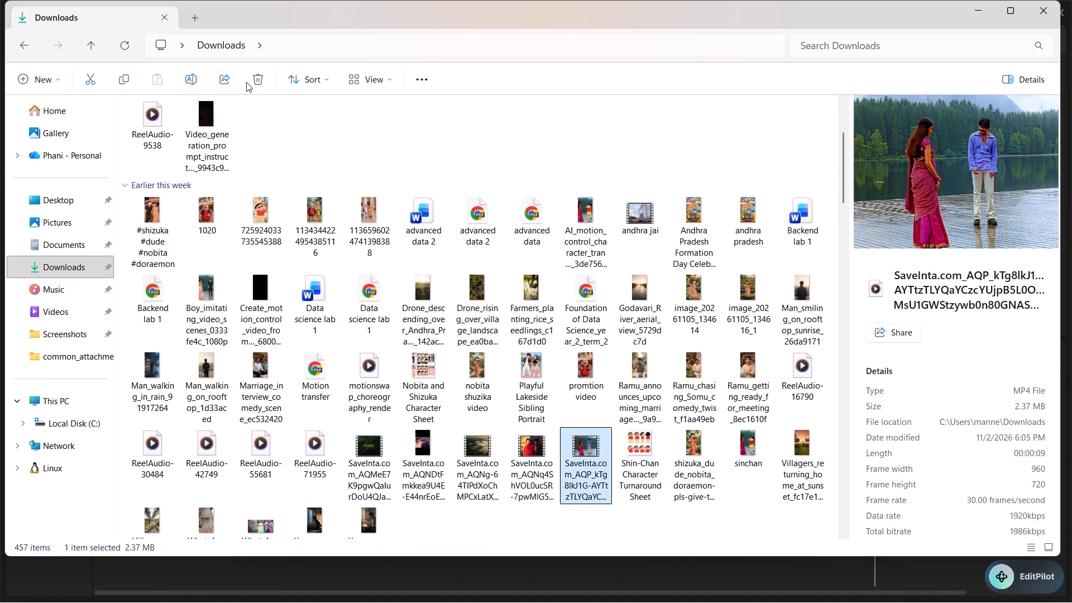
click(254, 82)
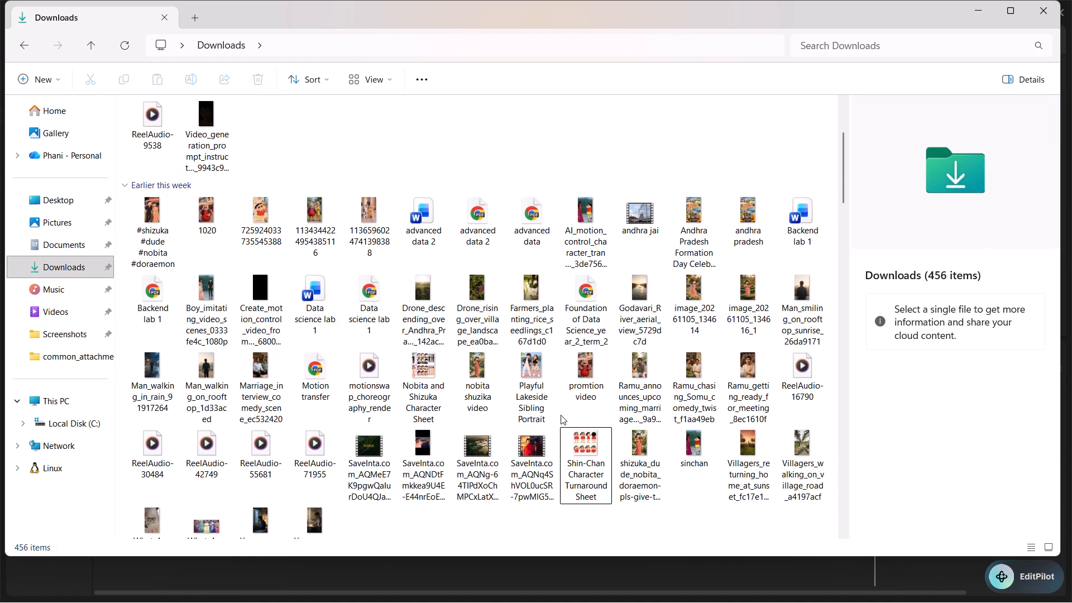
Play today's exported video, nobita suzika old song video.
scroll(561, 415, down, 1)
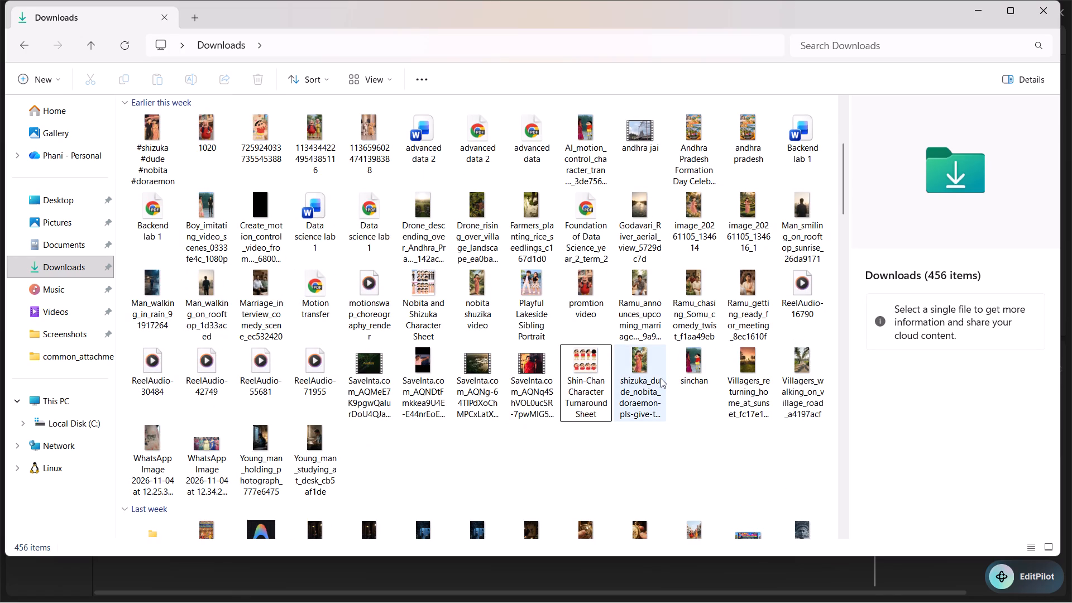
scroll(336, 255, up, 3)
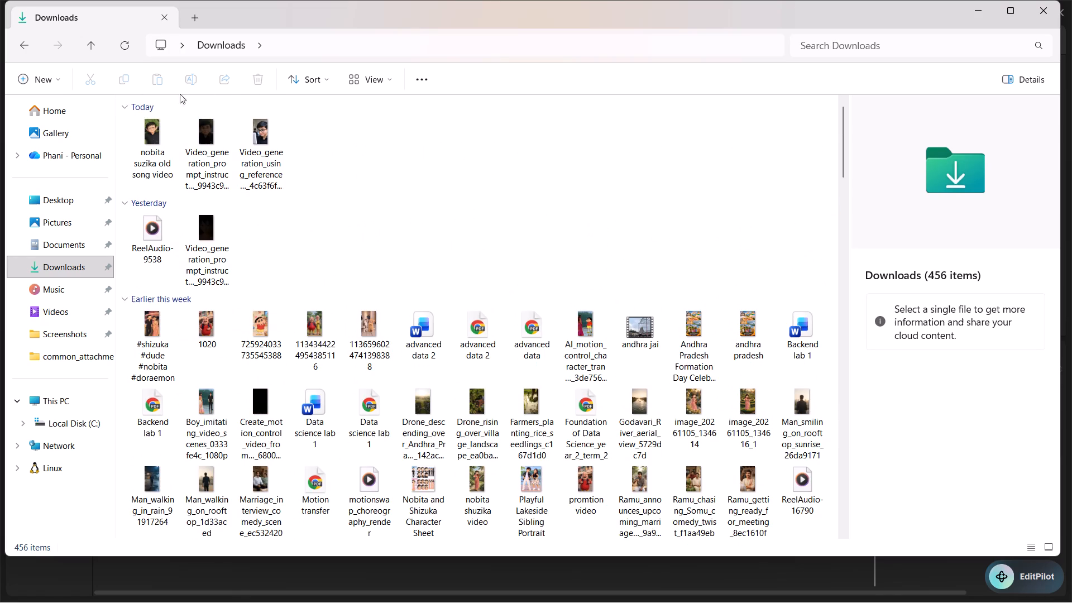
double_click(159, 135)
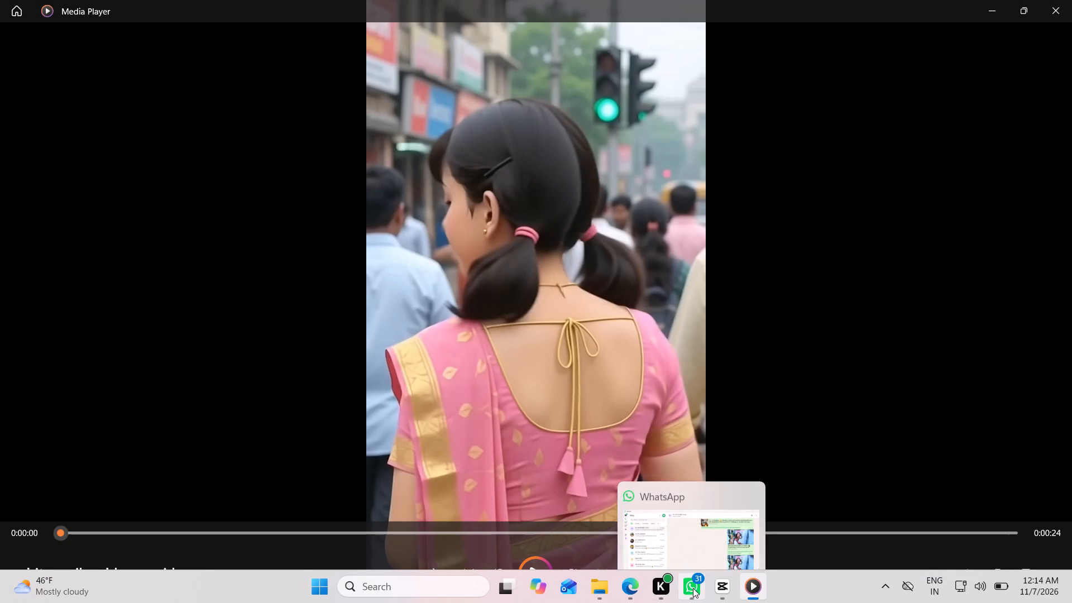
Switch to CapCut and scrub through the timeline, returning the playhead to the start.
click(720, 593)
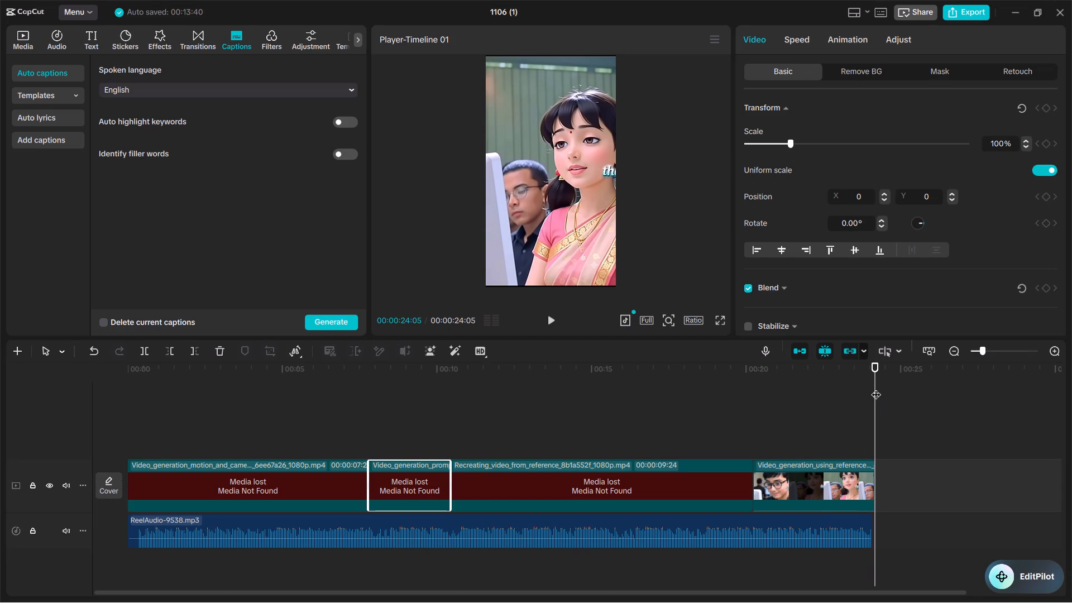
drag(876, 387, 103, 594)
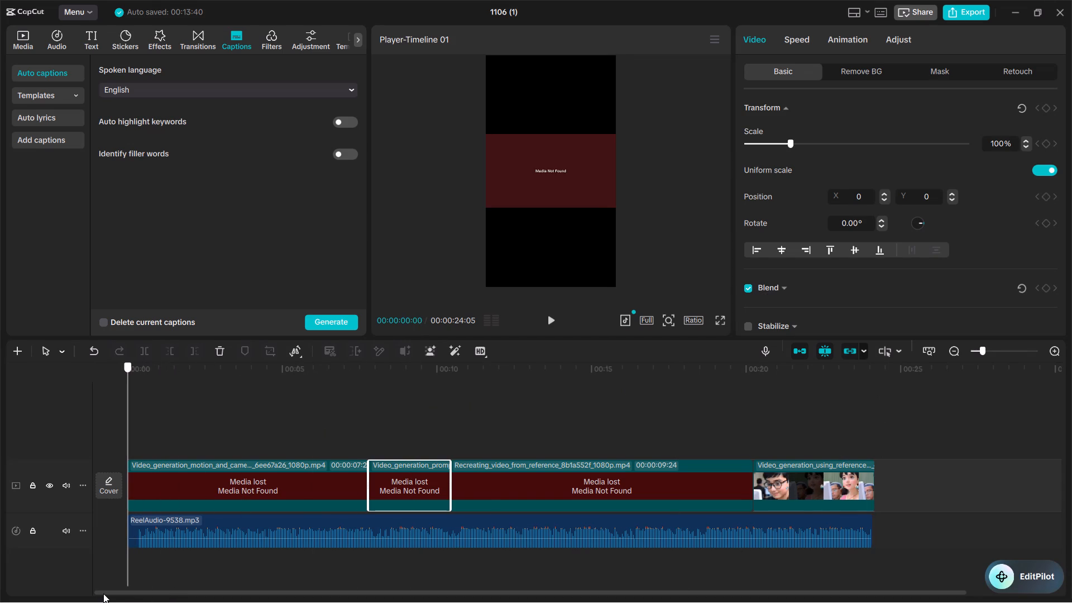
drag(103, 594, 759, 428)
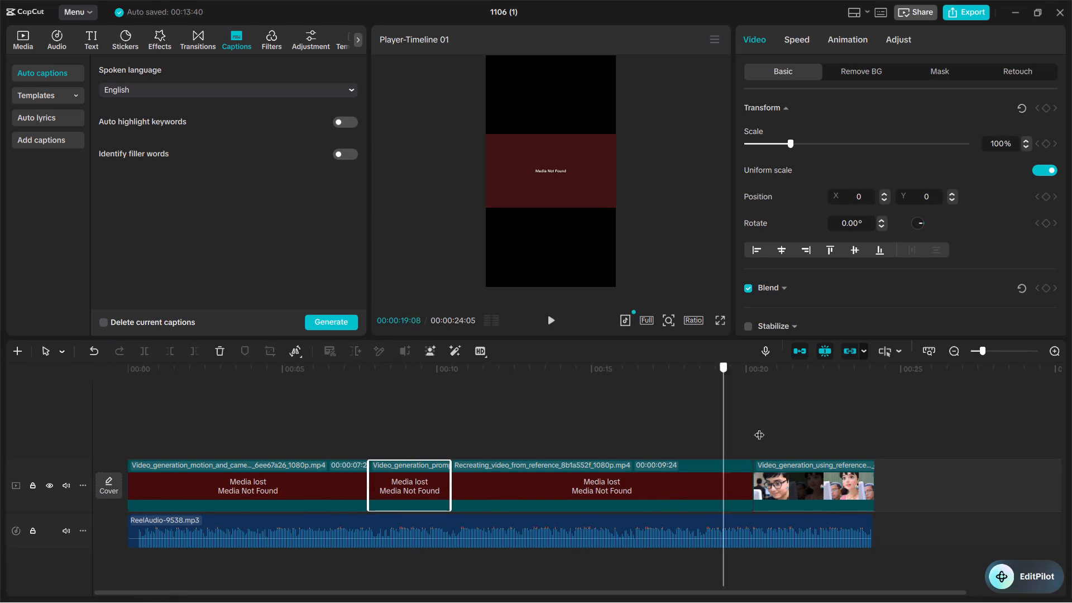
drag(759, 428, 0, 581)
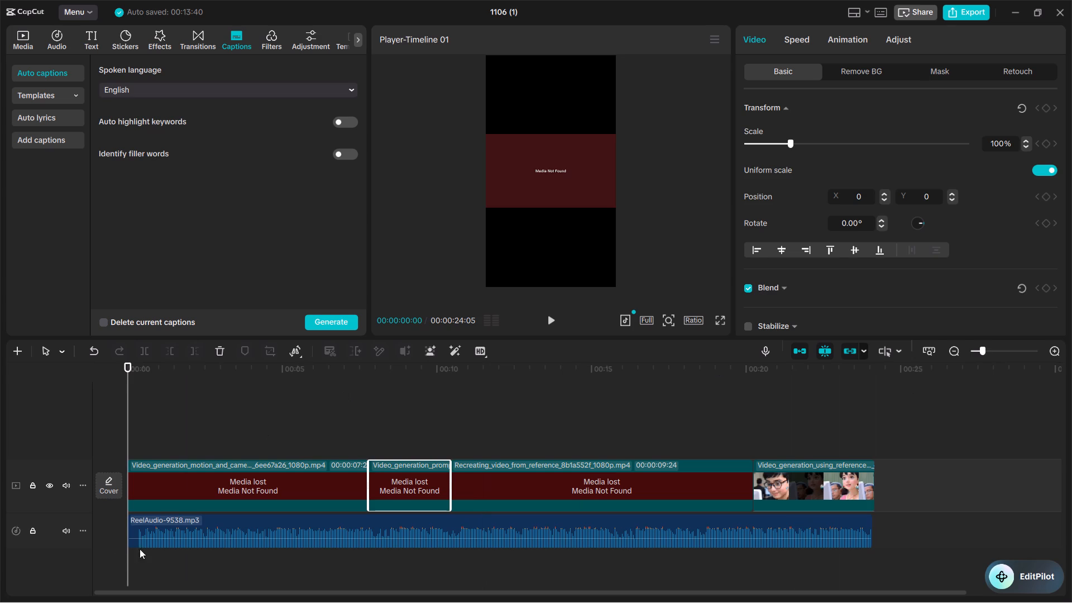
Delete all video clips and the ReelAudio-9538 audio from the timeline, leaving it empty.
click(247, 488)
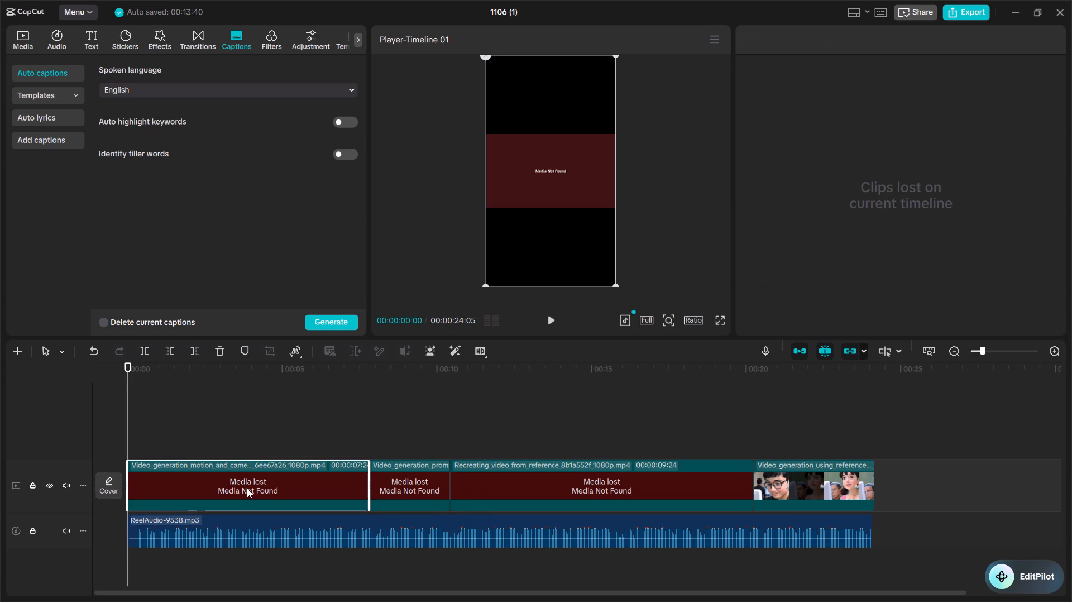
key(Delete)
click(265, 467)
key(Delete)
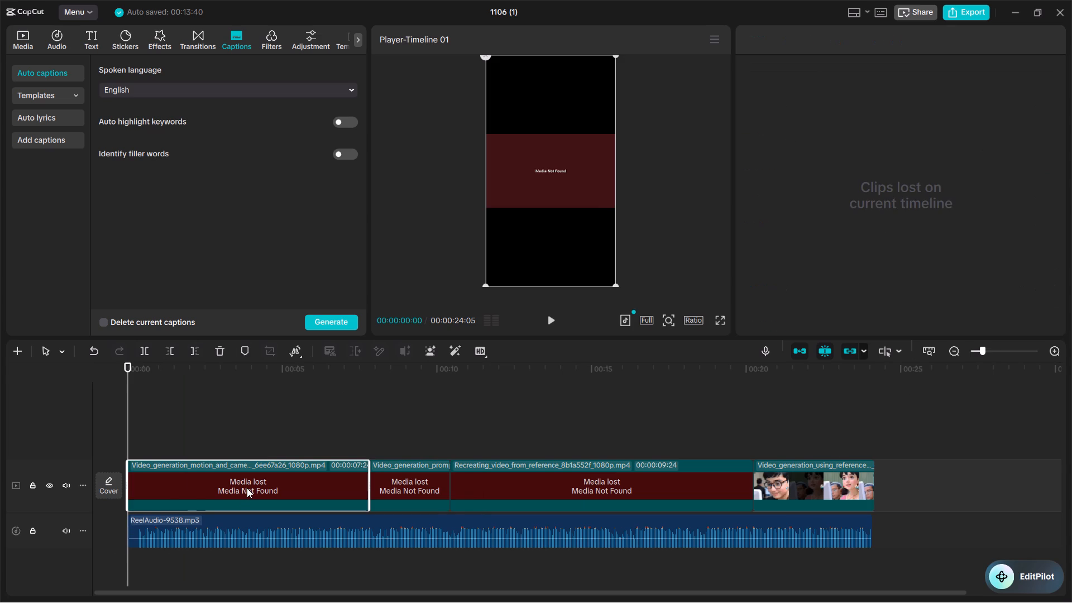
click(250, 476)
key(Delete)
click(180, 479)
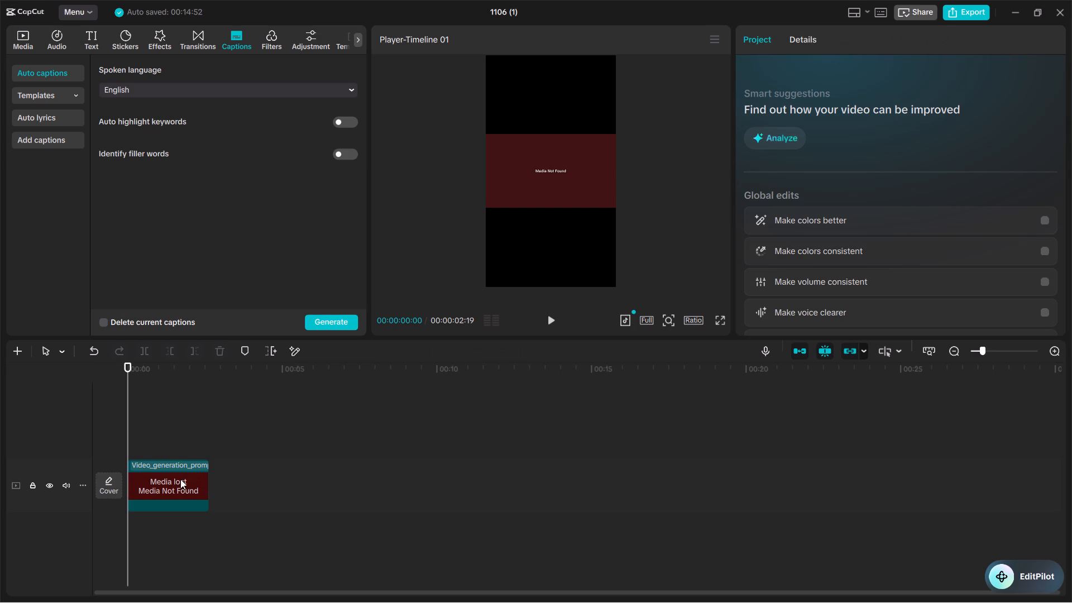
key(Delete)
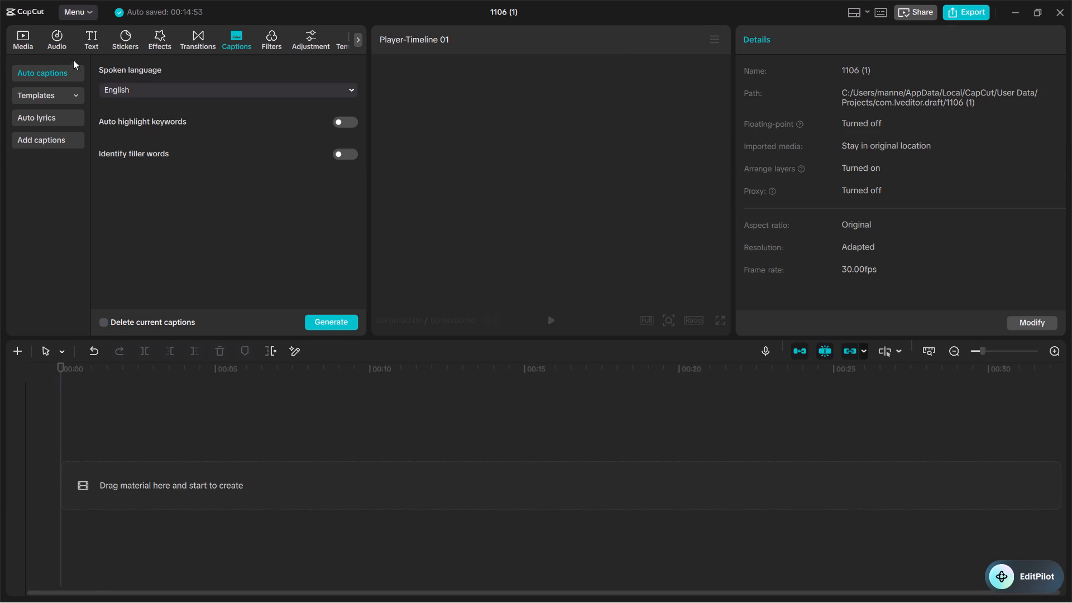
Import the Video_generation_using_reference..._4c63f6fb_1080p video from Downloads into the project media.
click(12, 34)
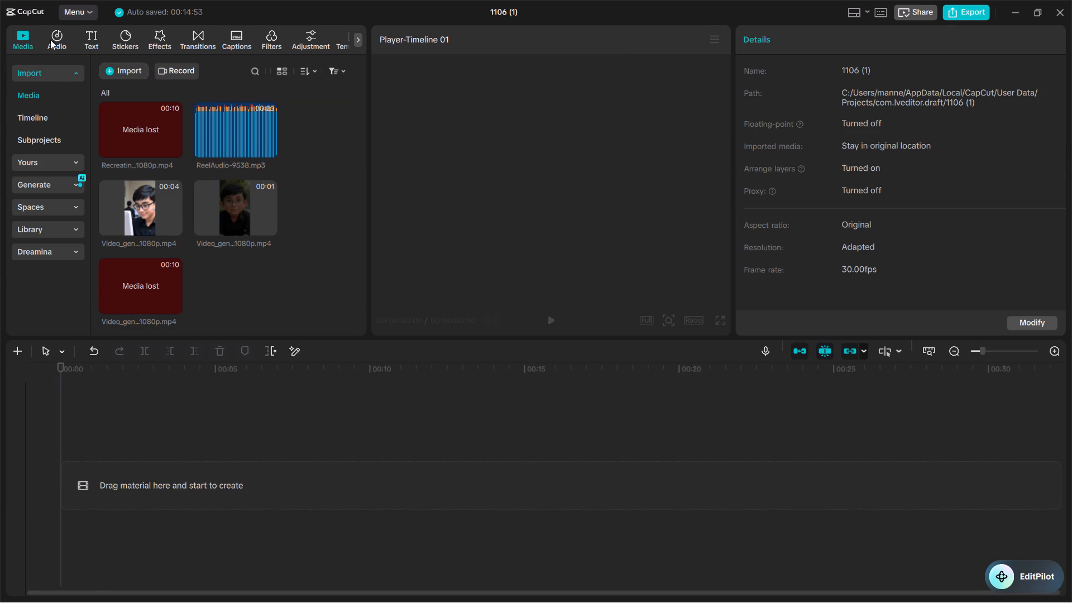
click(123, 75)
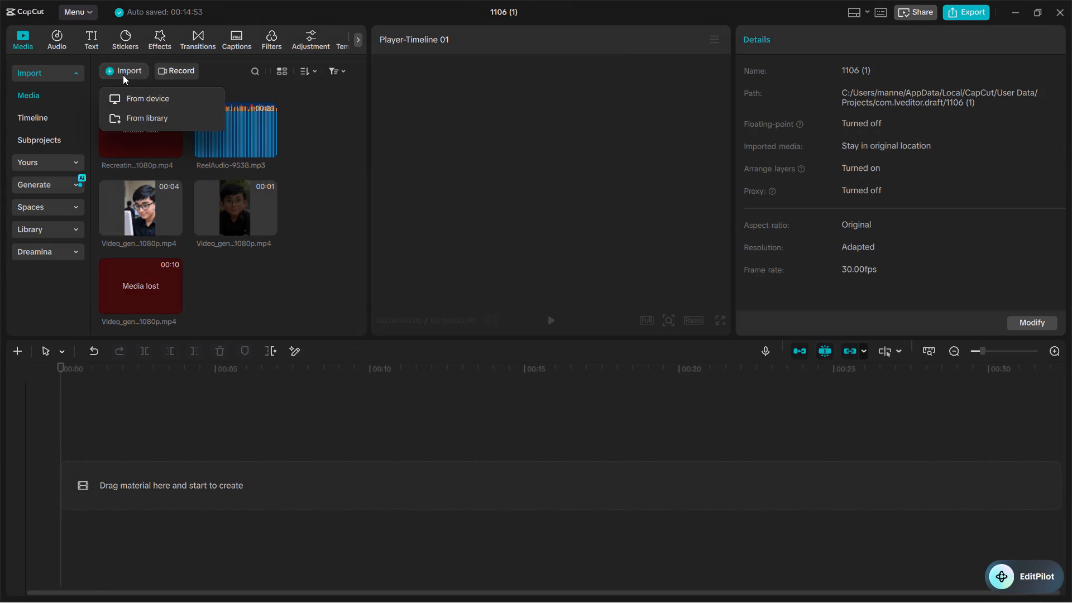
click(129, 96)
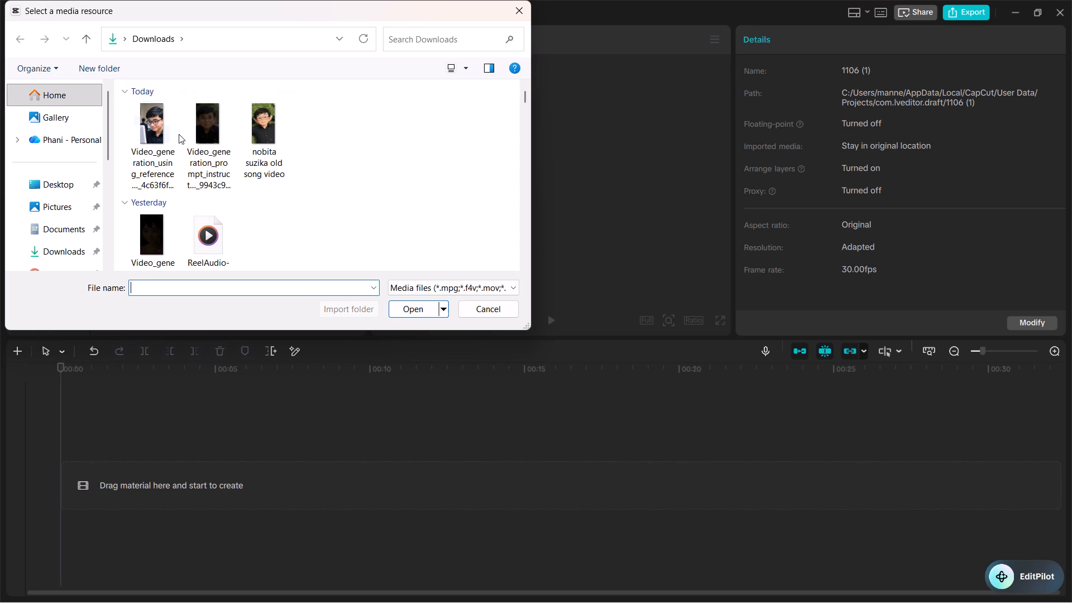
click(158, 151)
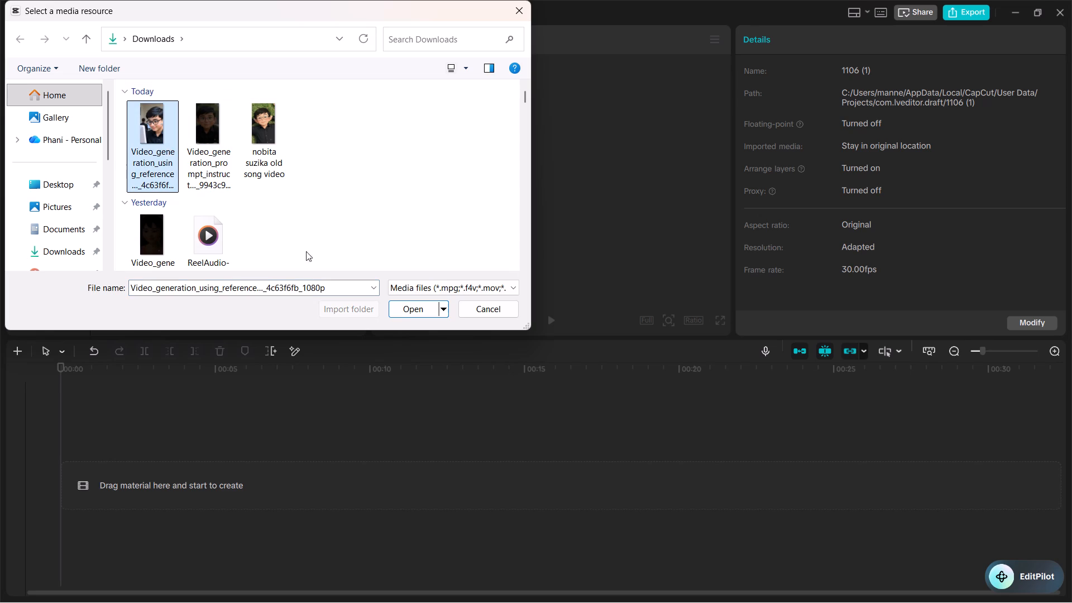
click(423, 308)
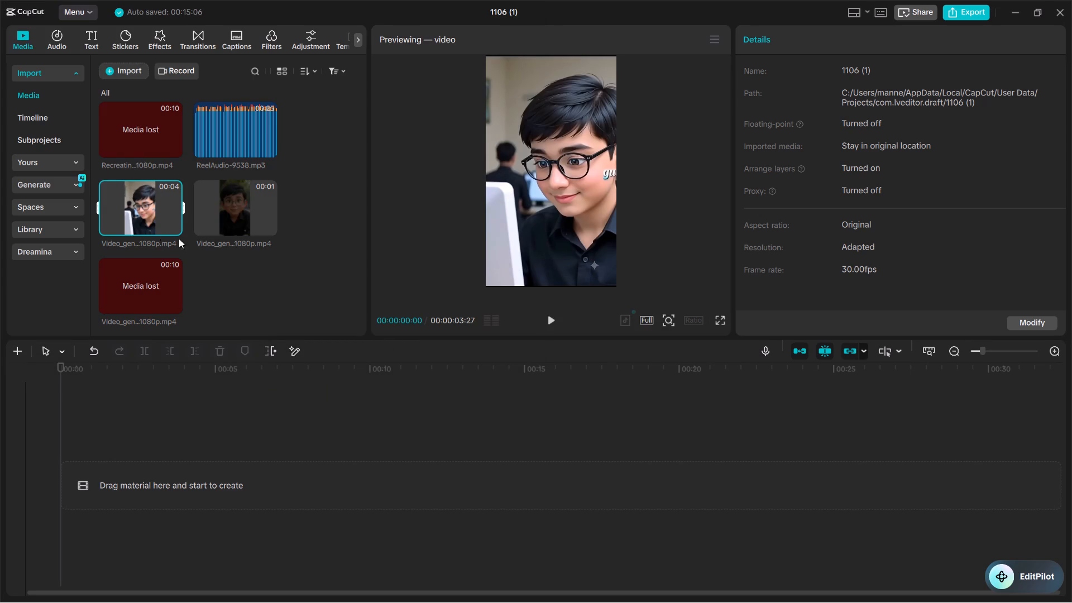
Import the nobita suzika old song video from Downloads into the project media.
scroll(235, 219, up, 2)
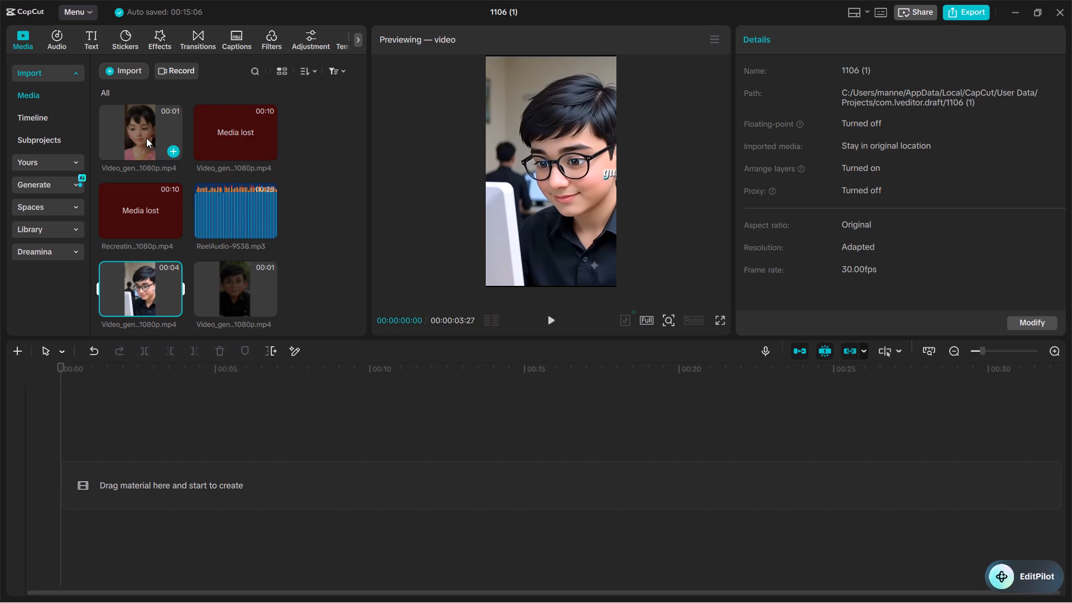
click(106, 64)
click(128, 95)
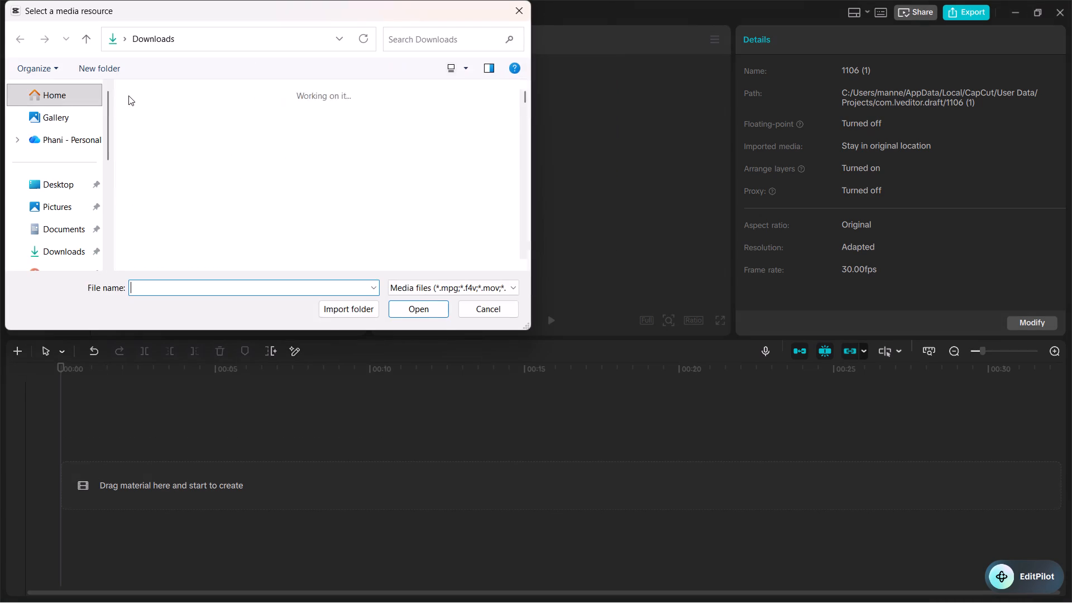
click(246, 143)
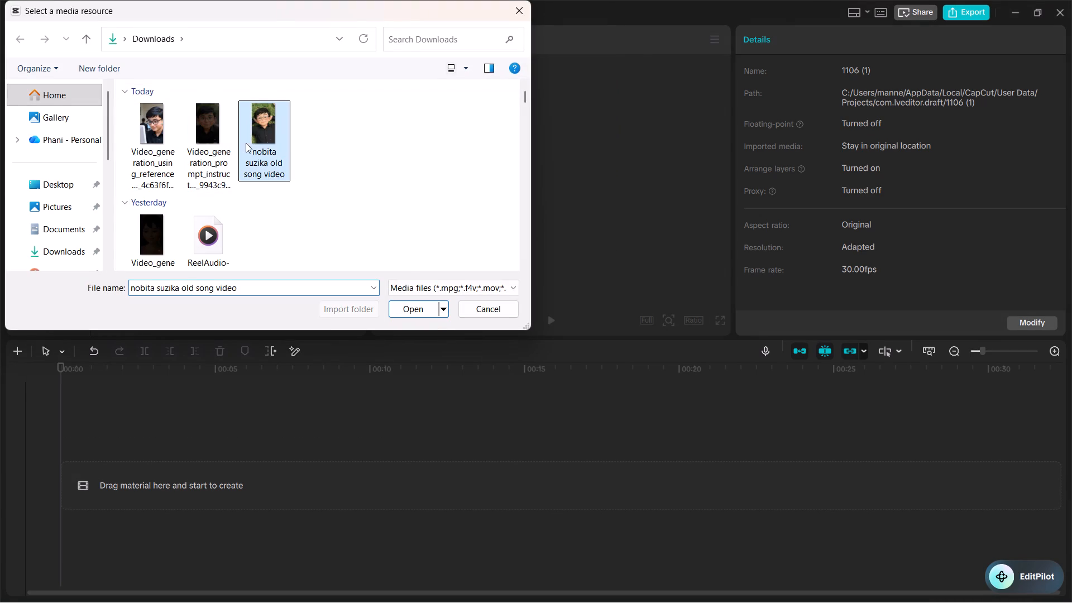
click(434, 317)
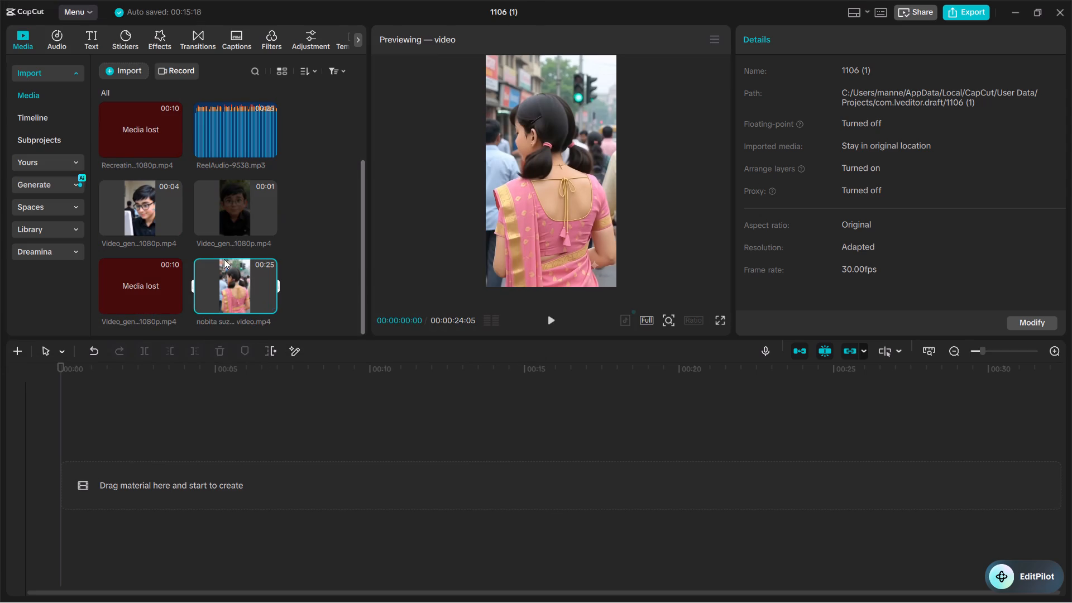
Place the nobita suzika old song video at the start of the empty timeline.
click(224, 271)
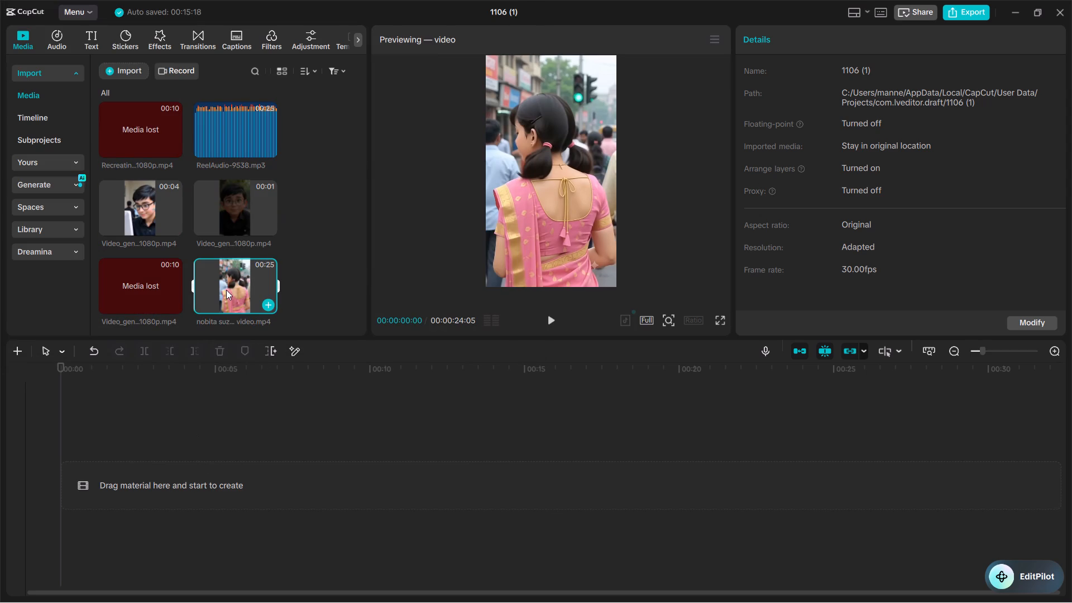
drag(226, 290, 140, 478)
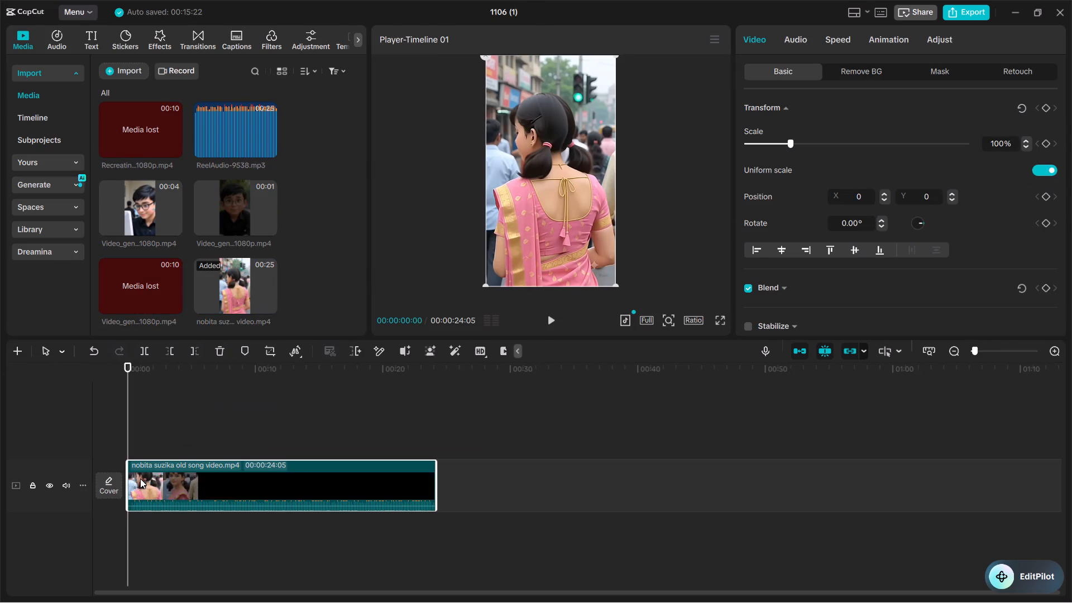
Play back the nobita suzika old song video on the timeline, restarting from the beginning.
click(558, 324)
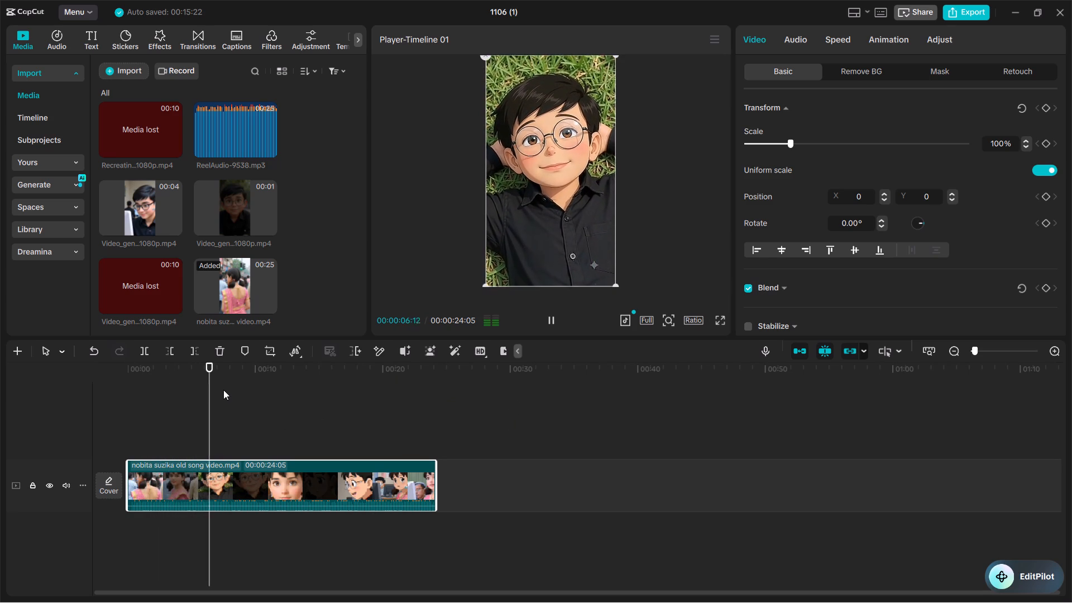
drag(220, 388, 0, 324)
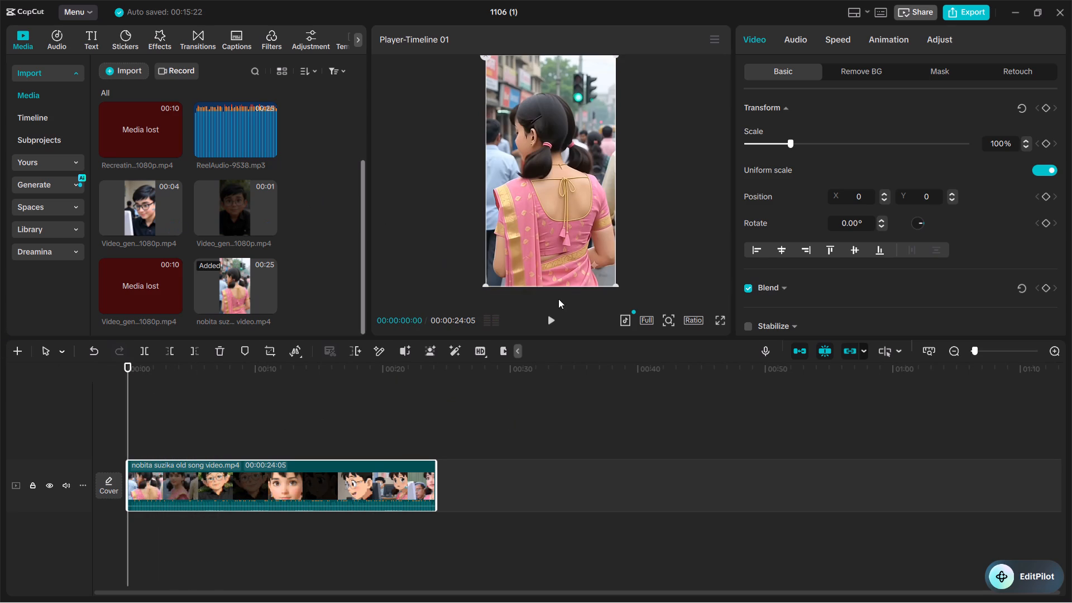
click(558, 320)
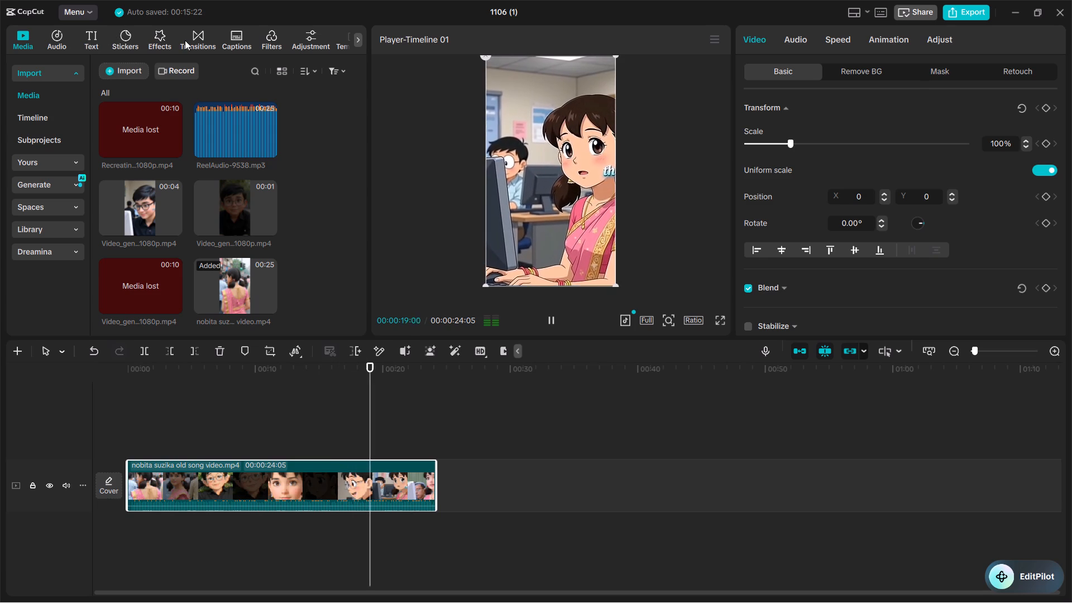
Import the Golden Cinematic AI Adventure Badge image from last month's files in Downloads.
click(119, 71)
click(135, 97)
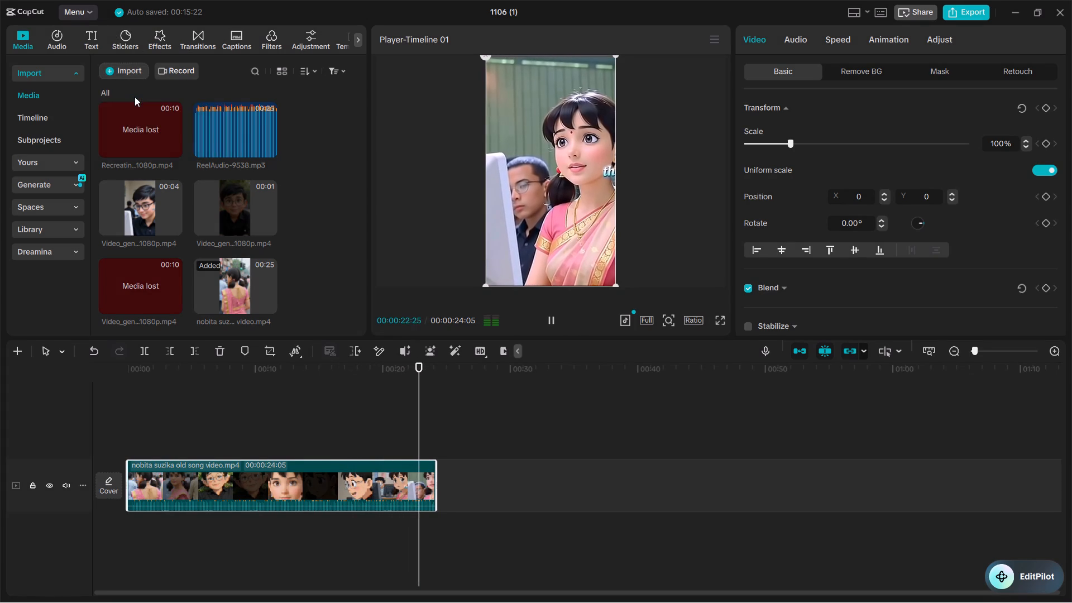
scroll(210, 166, down, 2)
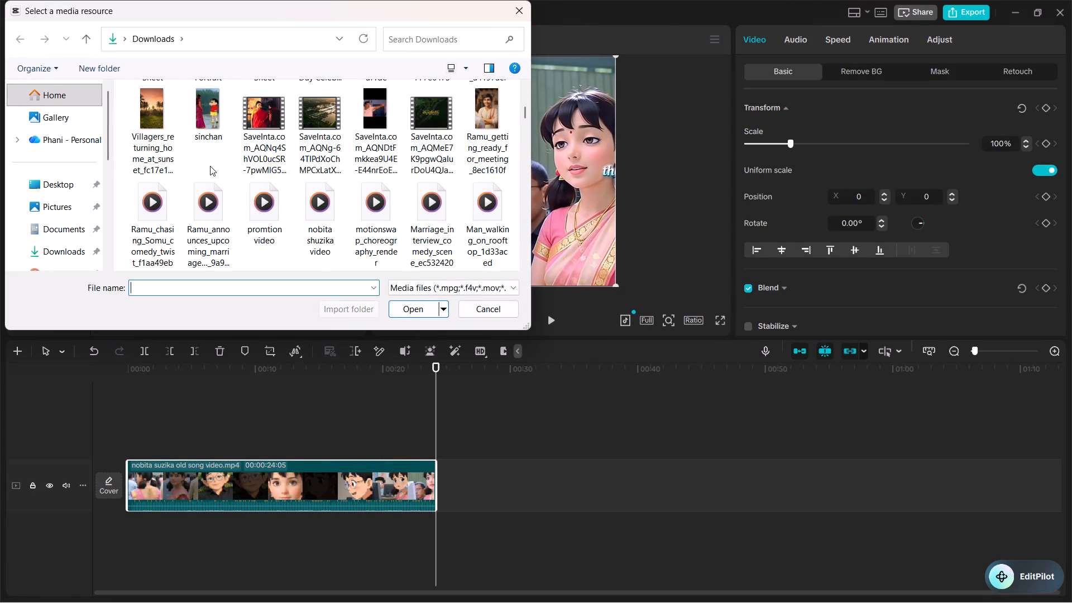
scroll(210, 166, down, 3)
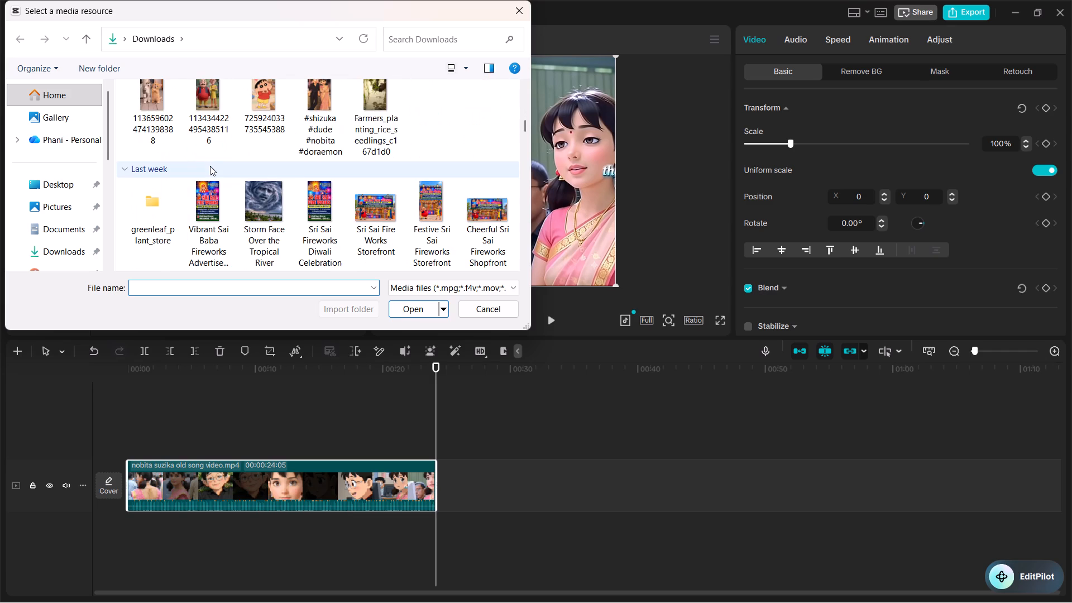
scroll(210, 166, down, 2)
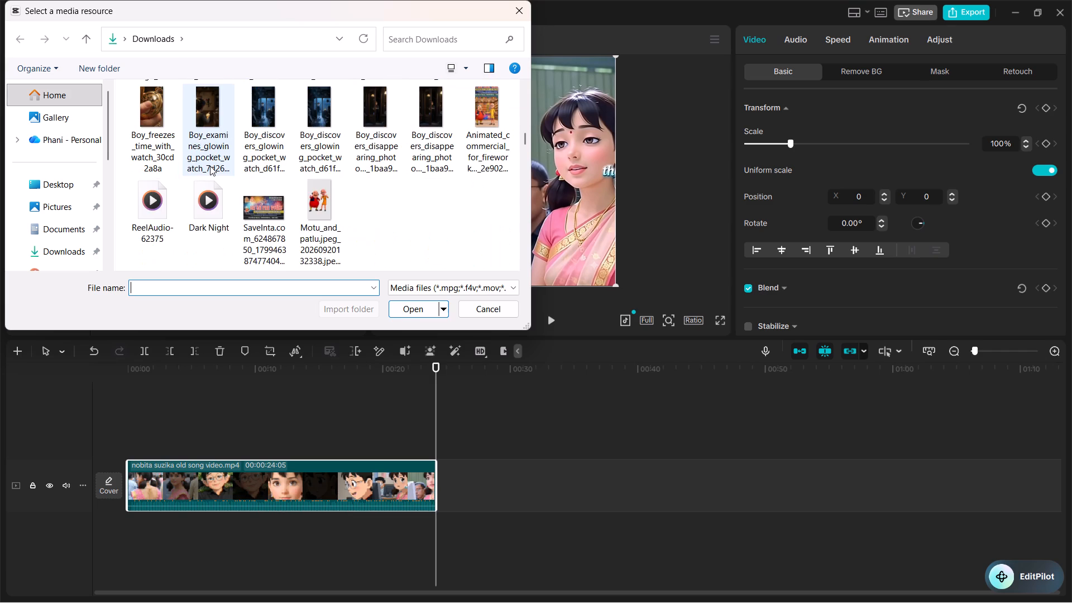
scroll(210, 166, down, 3)
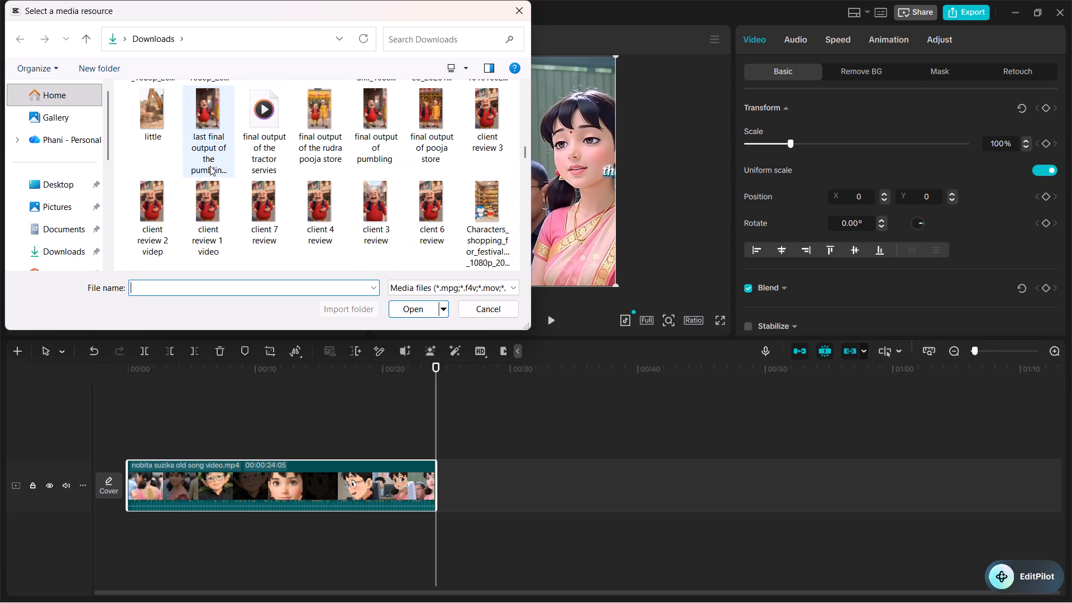
scroll(210, 166, down, 2)
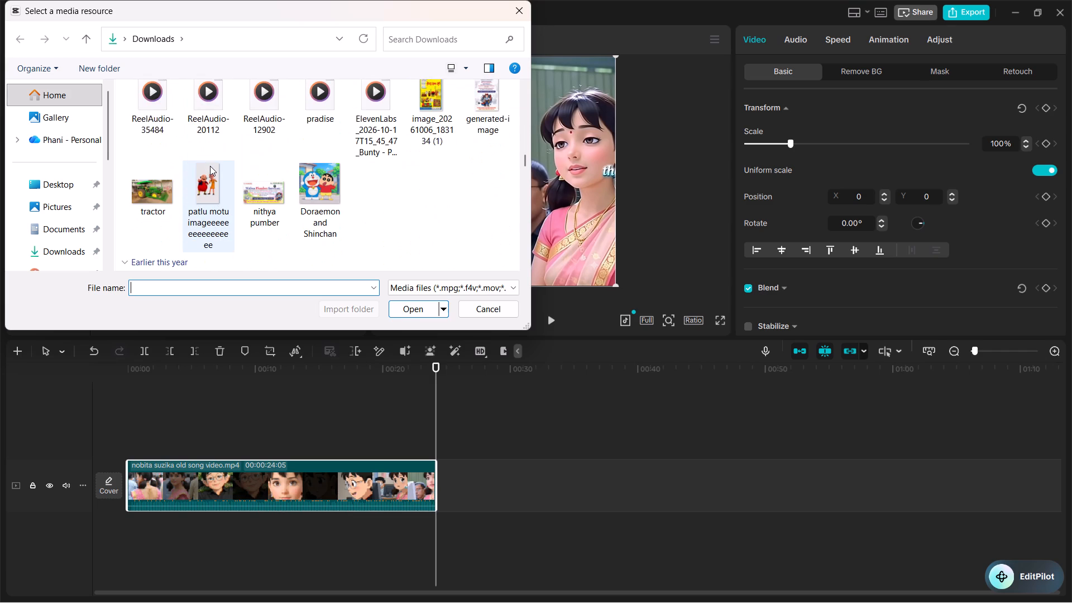
scroll(210, 166, down, 2)
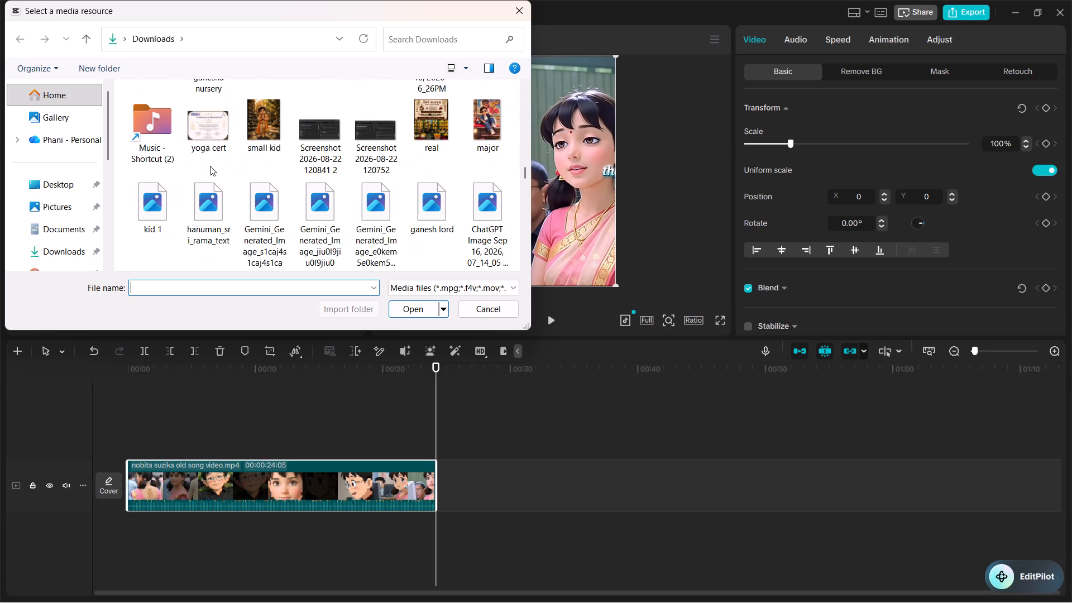
scroll(210, 166, down, 2)
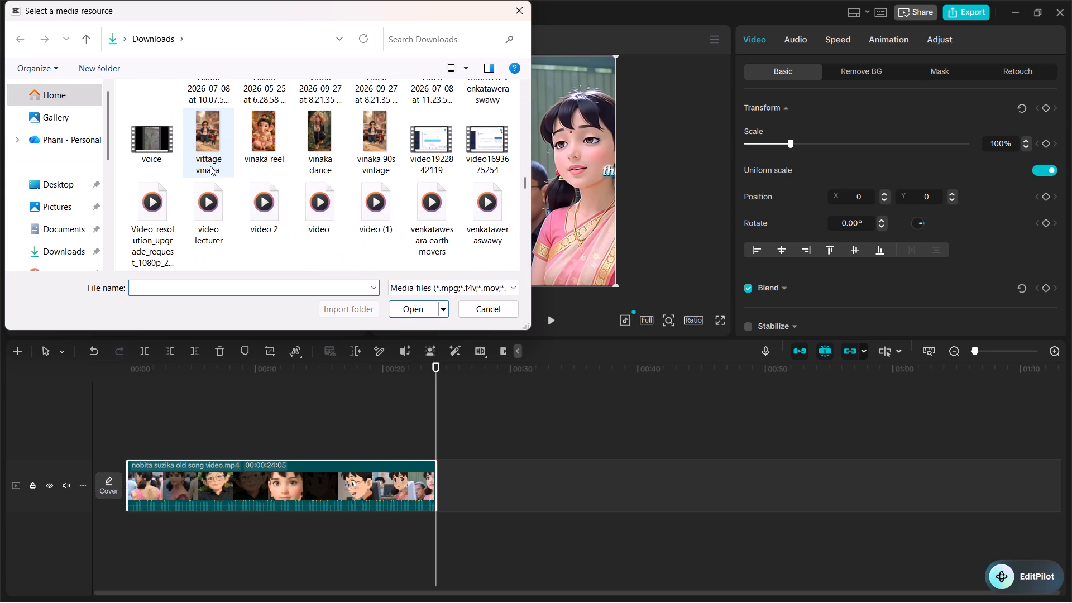
scroll(210, 166, up, 3)
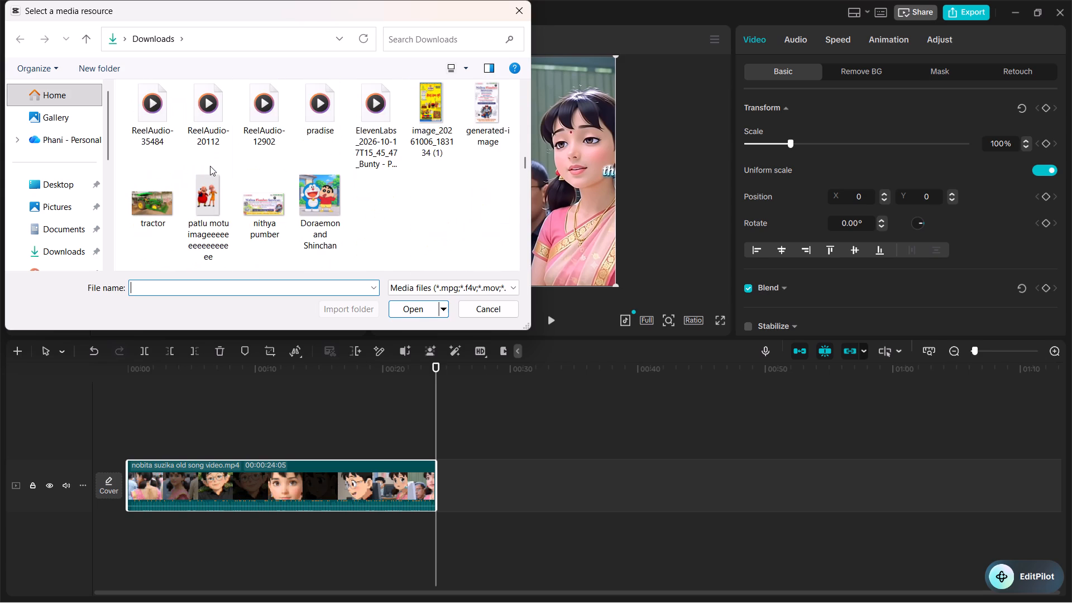
scroll(210, 166, up, 2)
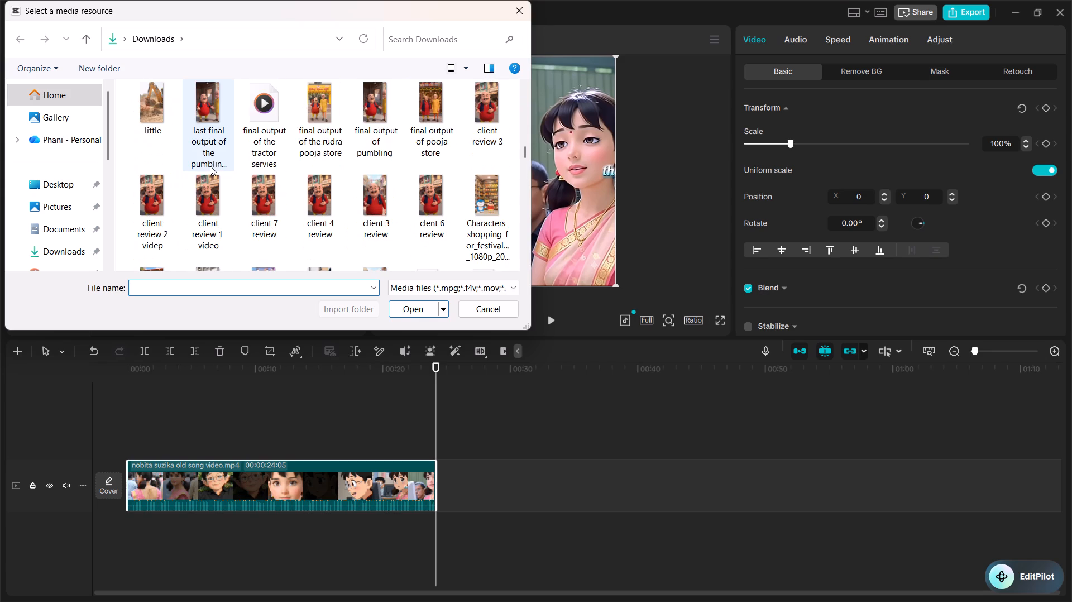
scroll(210, 166, up, 1)
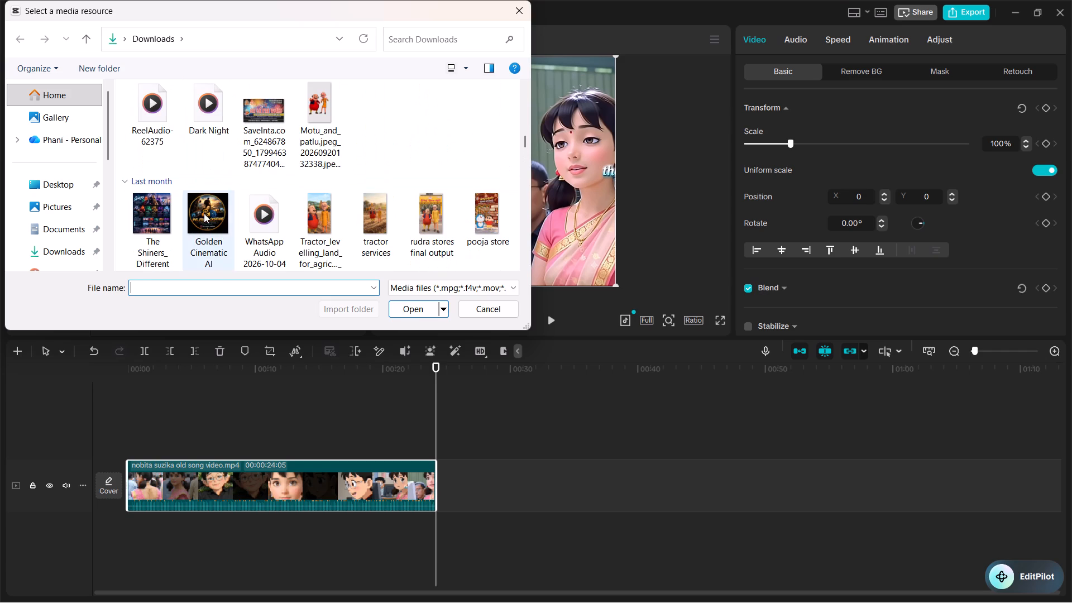
click(204, 213)
click(404, 308)
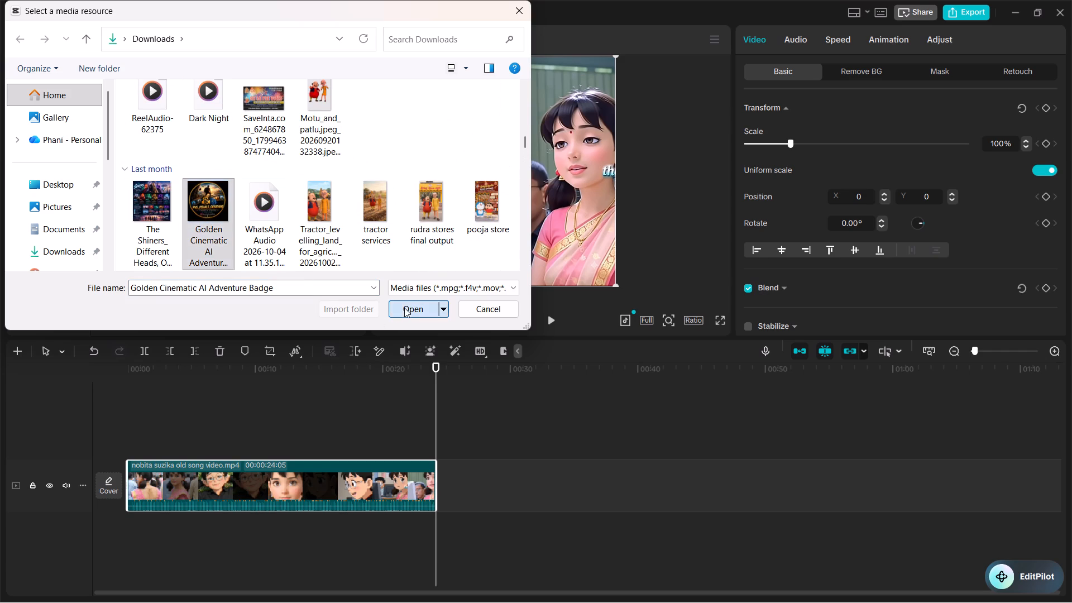
Place the badge image on a track above the video from the timeline start and extend it to the video's end at 00:00:24:05.
drag(116, 272, 157, 410)
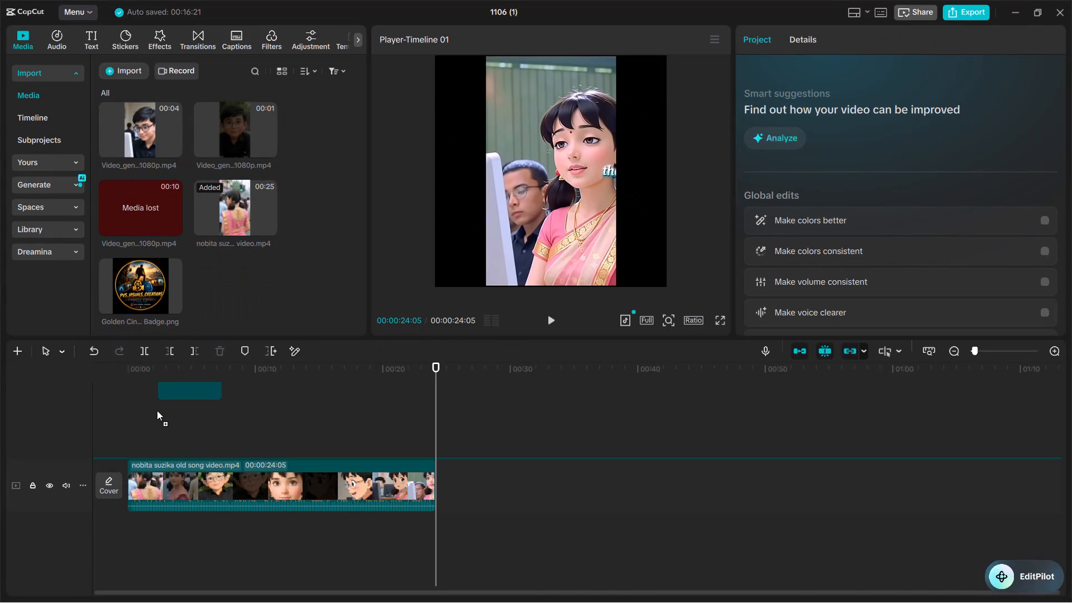
drag(157, 410, 131, 448)
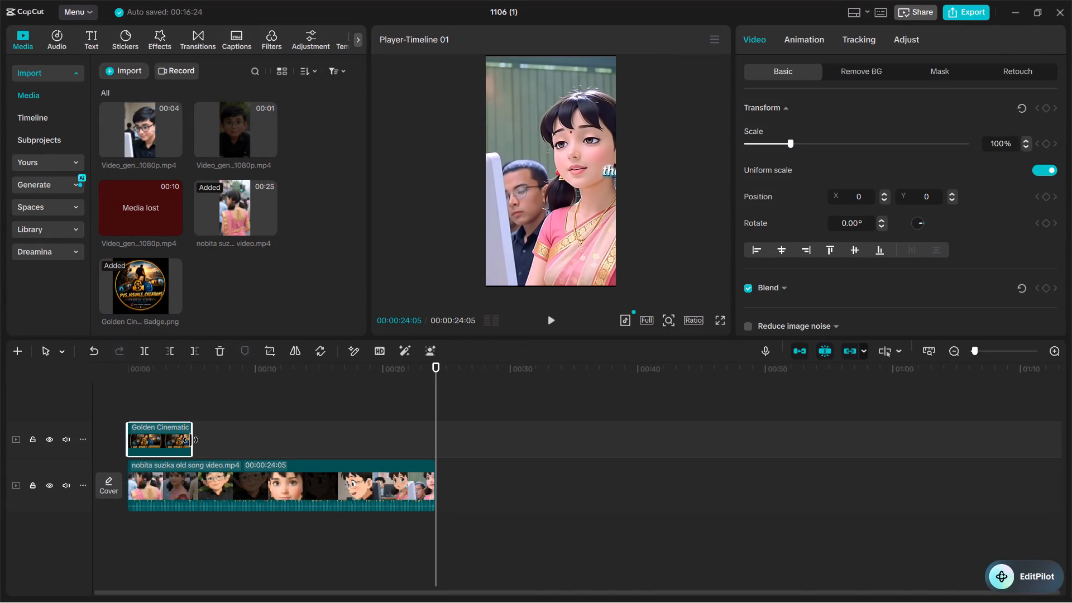
drag(190, 440, 434, 442)
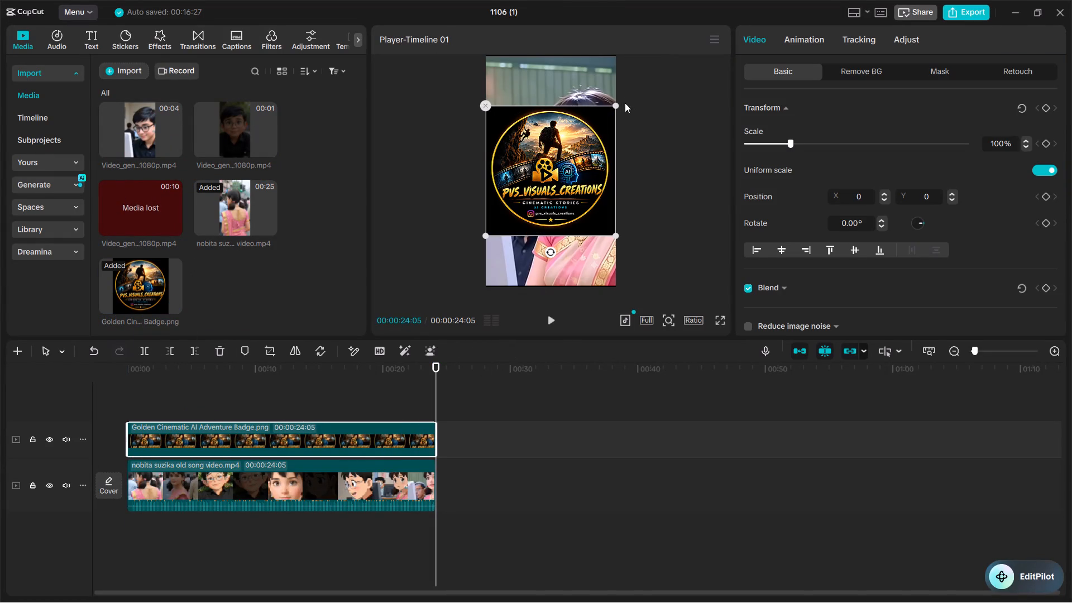
Shrink the badge overlay to about 13% scale and position it in the video frame's lower-right corner, about X 713, Y -1602.
drag(616, 103, 523, 130)
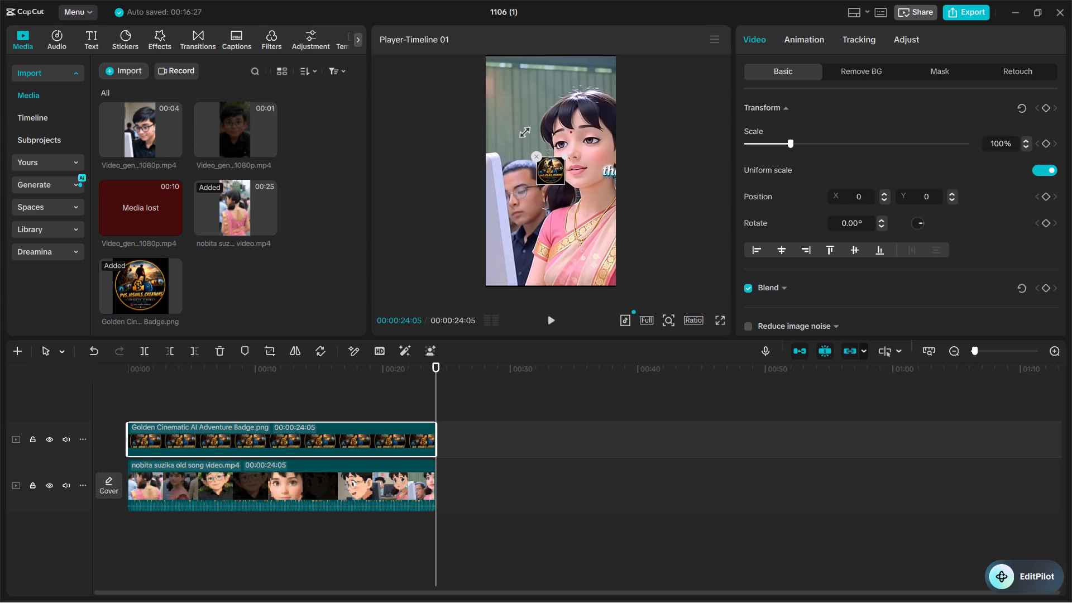
drag(523, 130, 512, 132)
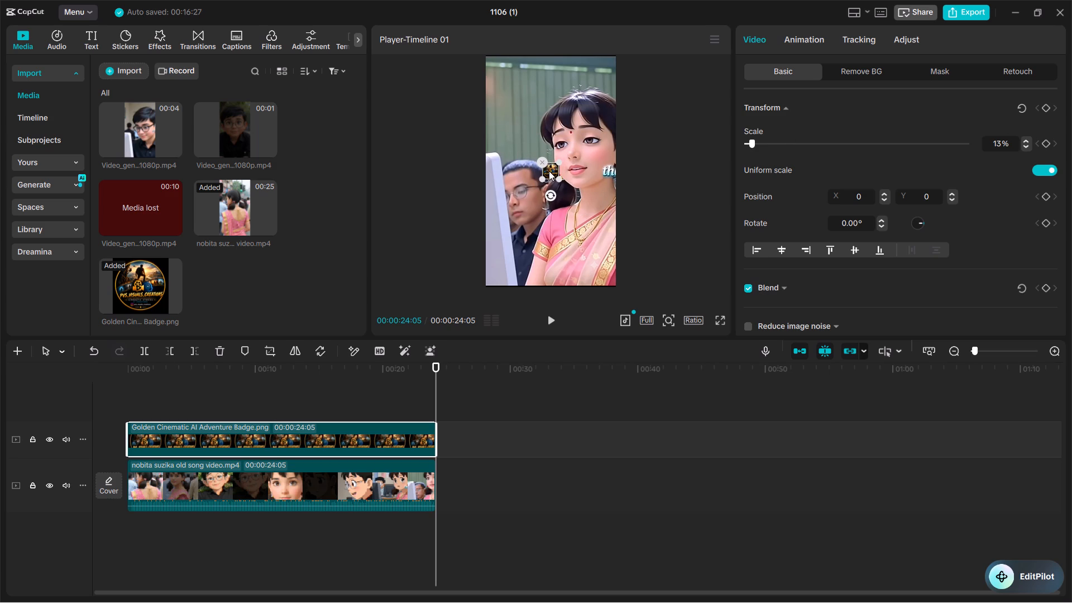
drag(549, 171, 580, 269)
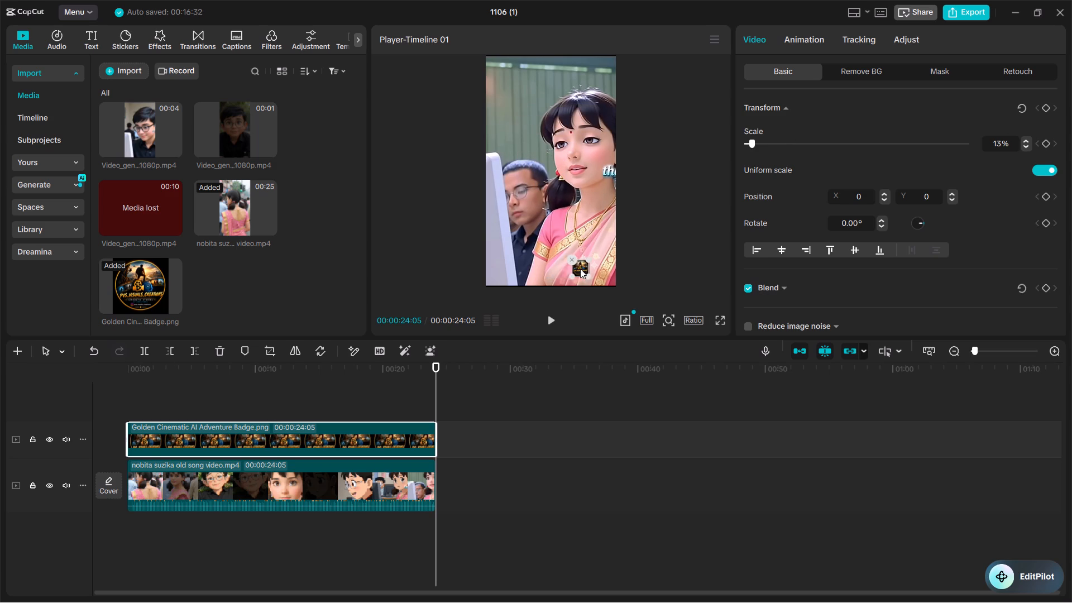
drag(580, 269, 590, 268)
drag(590, 268, 592, 268)
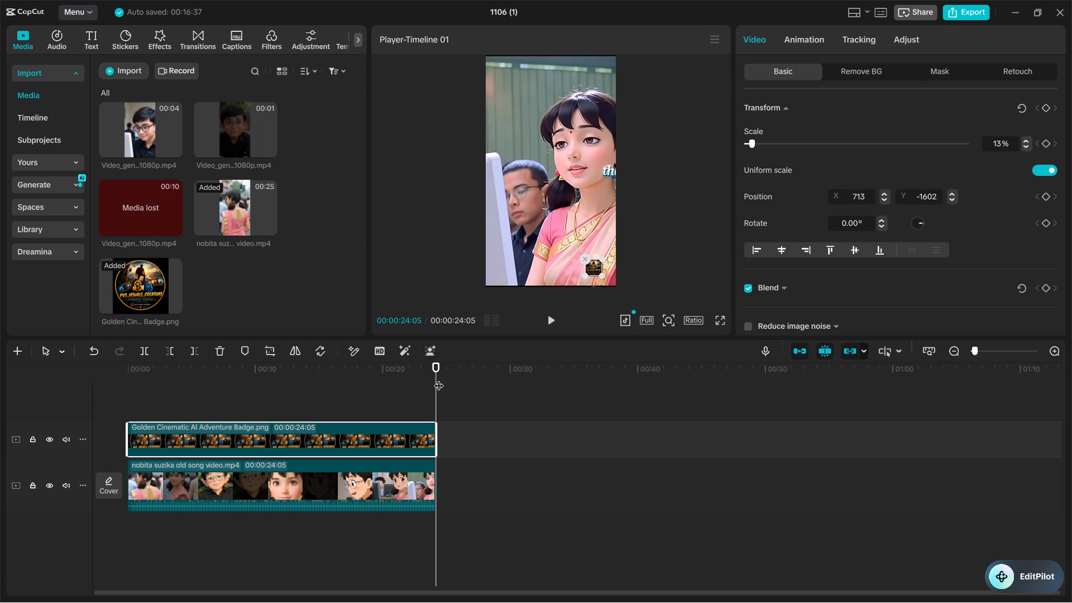
Return to the start of the timeline and add a rectangle mask to the badge overlay.
drag(439, 379, 4, 327)
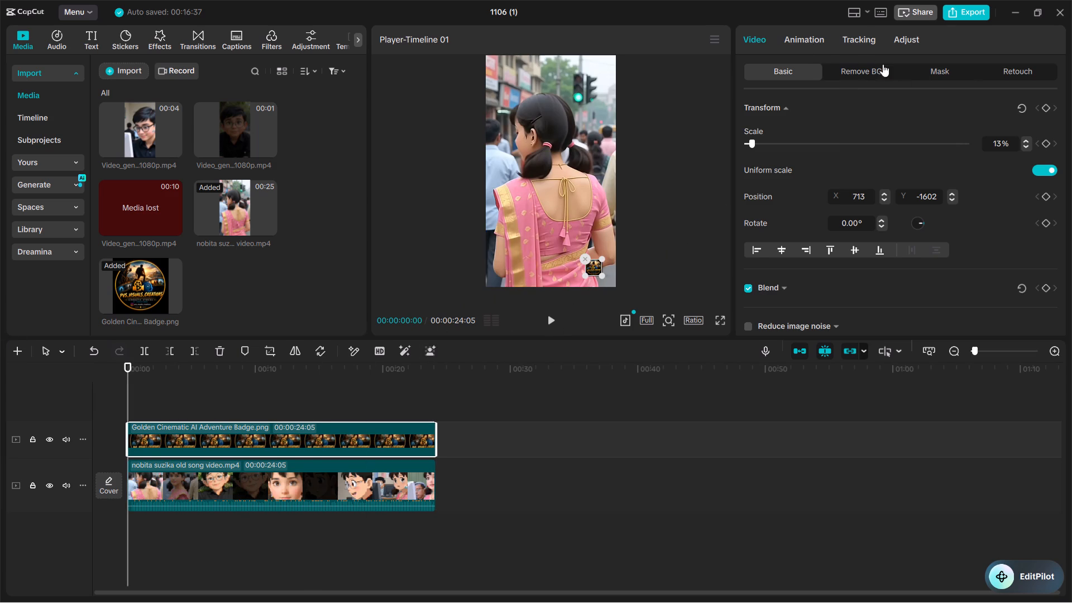
click(942, 76)
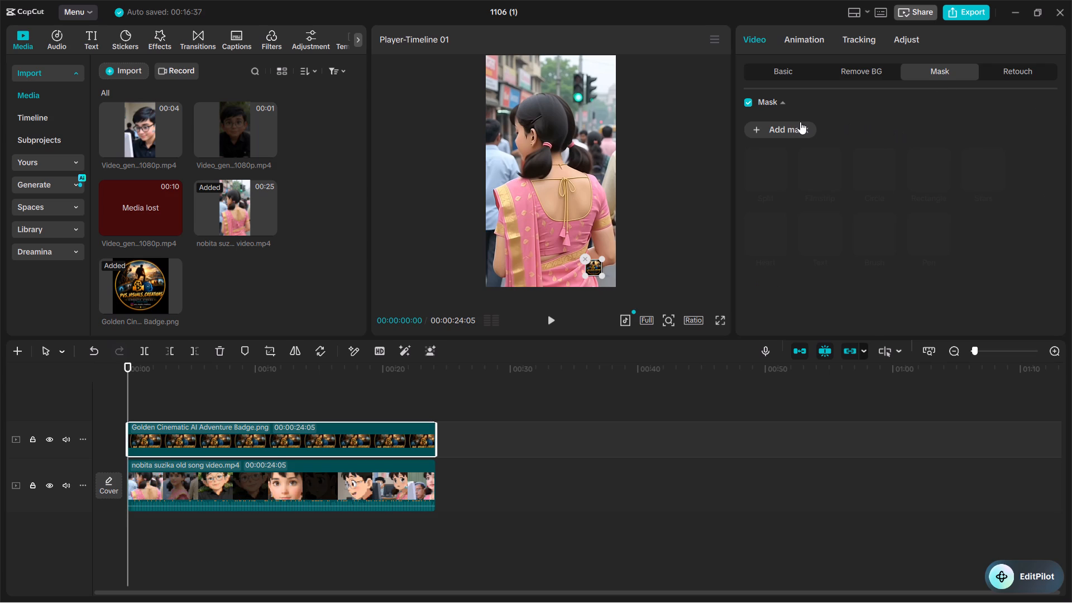
click(773, 127)
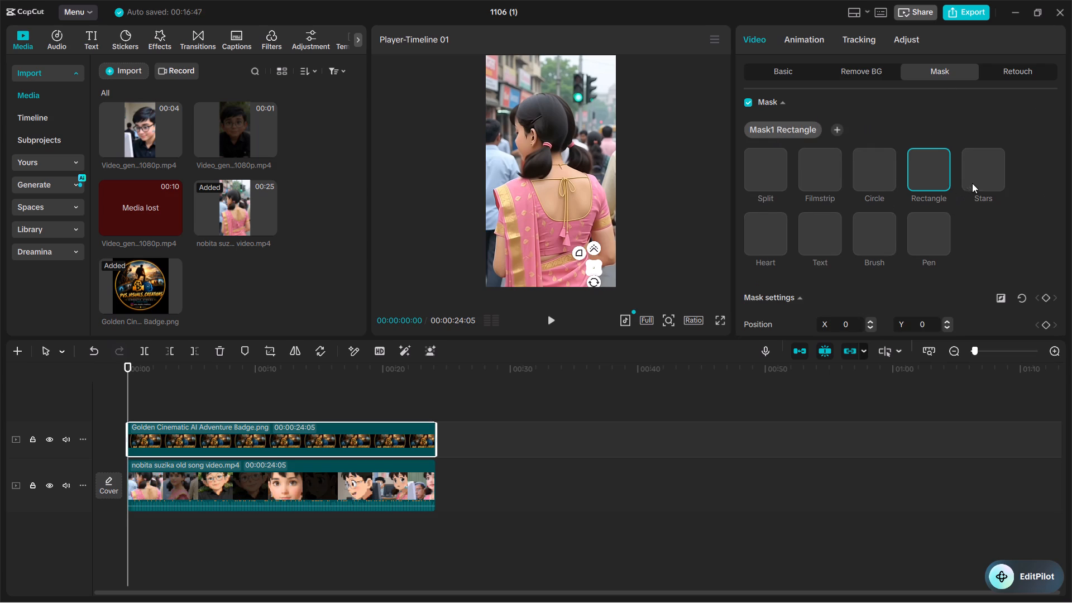
click(875, 175)
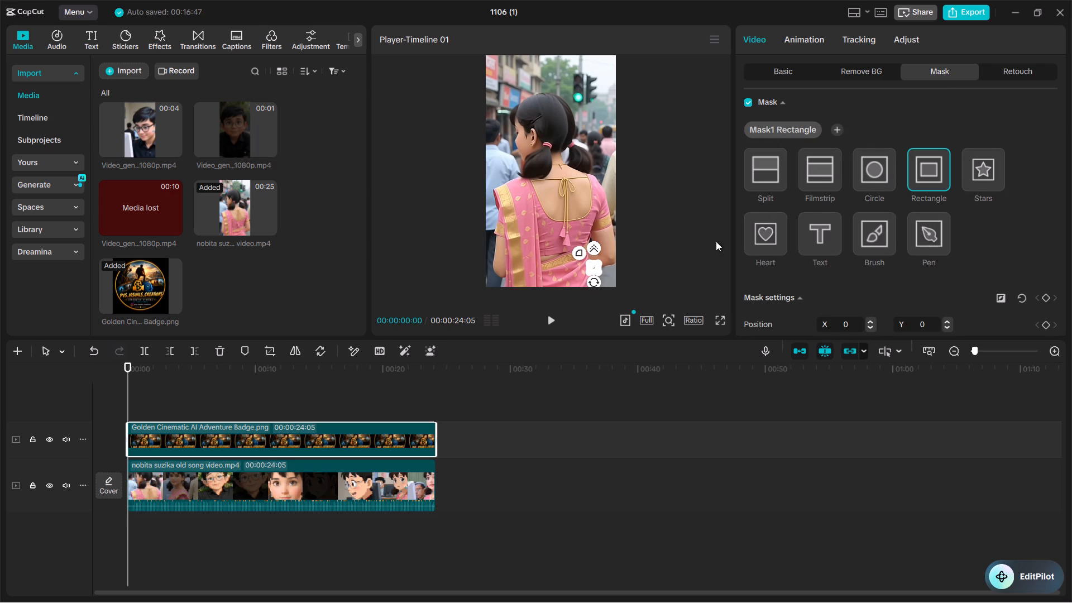
click(595, 271)
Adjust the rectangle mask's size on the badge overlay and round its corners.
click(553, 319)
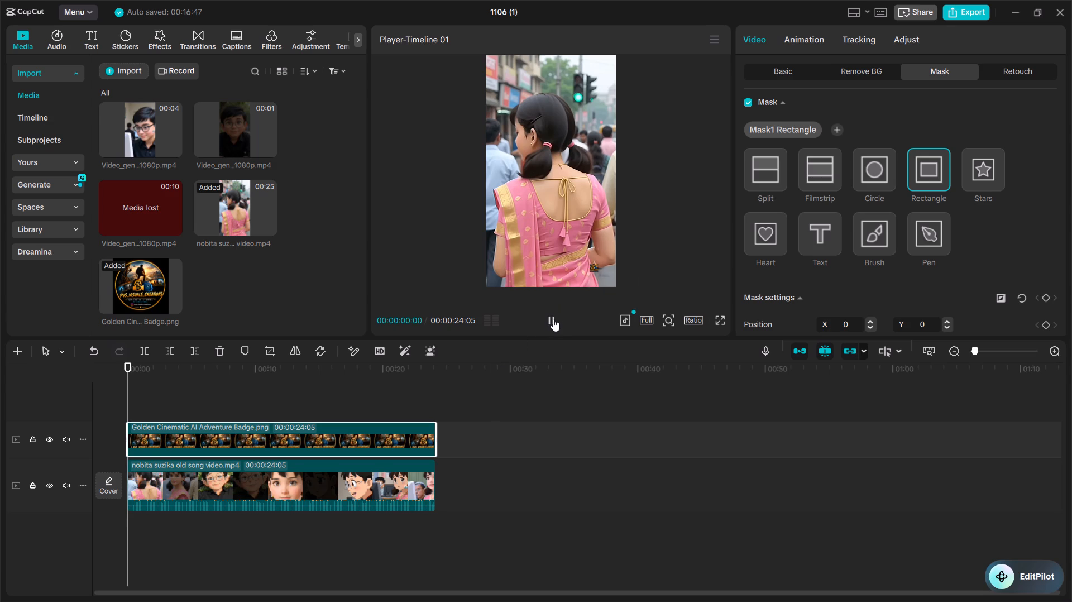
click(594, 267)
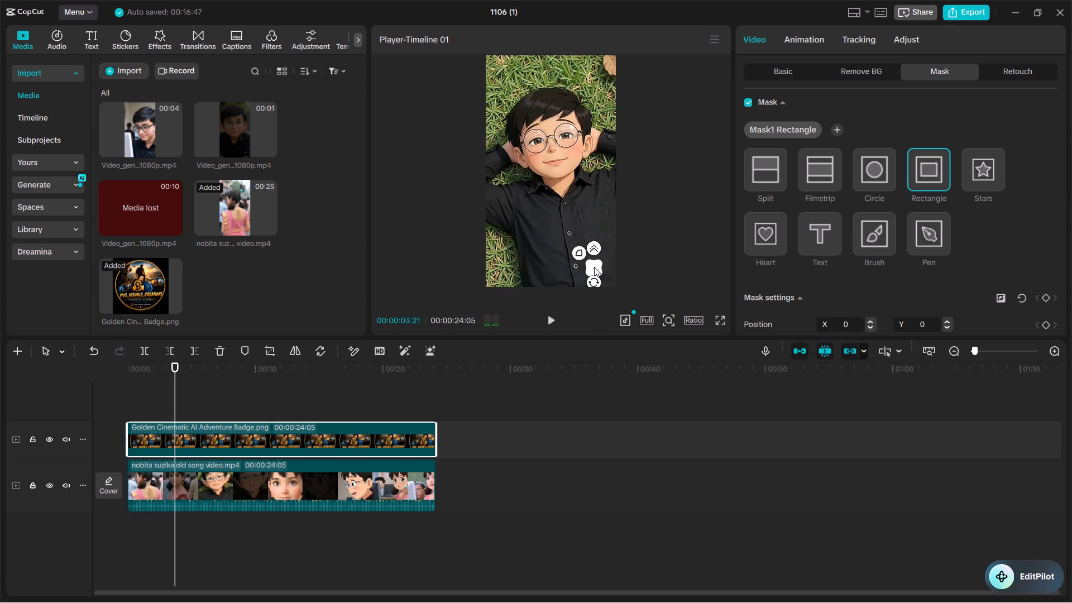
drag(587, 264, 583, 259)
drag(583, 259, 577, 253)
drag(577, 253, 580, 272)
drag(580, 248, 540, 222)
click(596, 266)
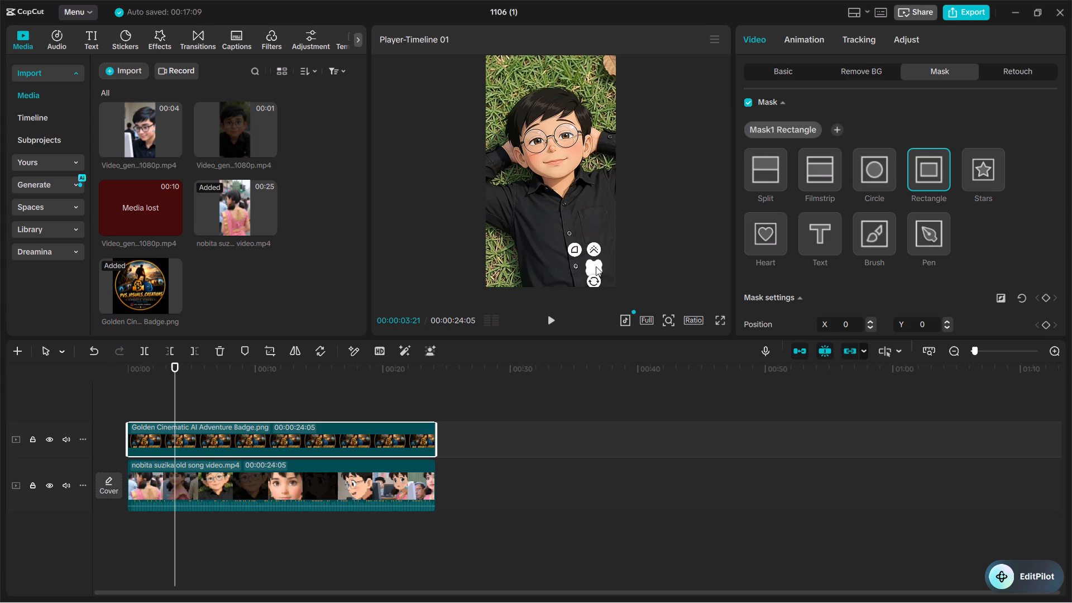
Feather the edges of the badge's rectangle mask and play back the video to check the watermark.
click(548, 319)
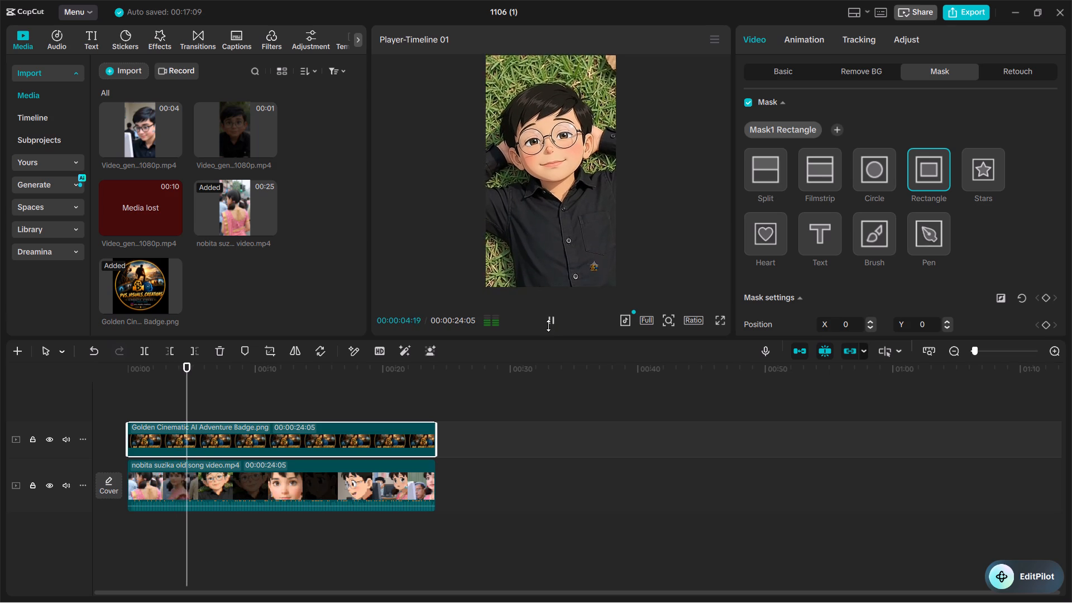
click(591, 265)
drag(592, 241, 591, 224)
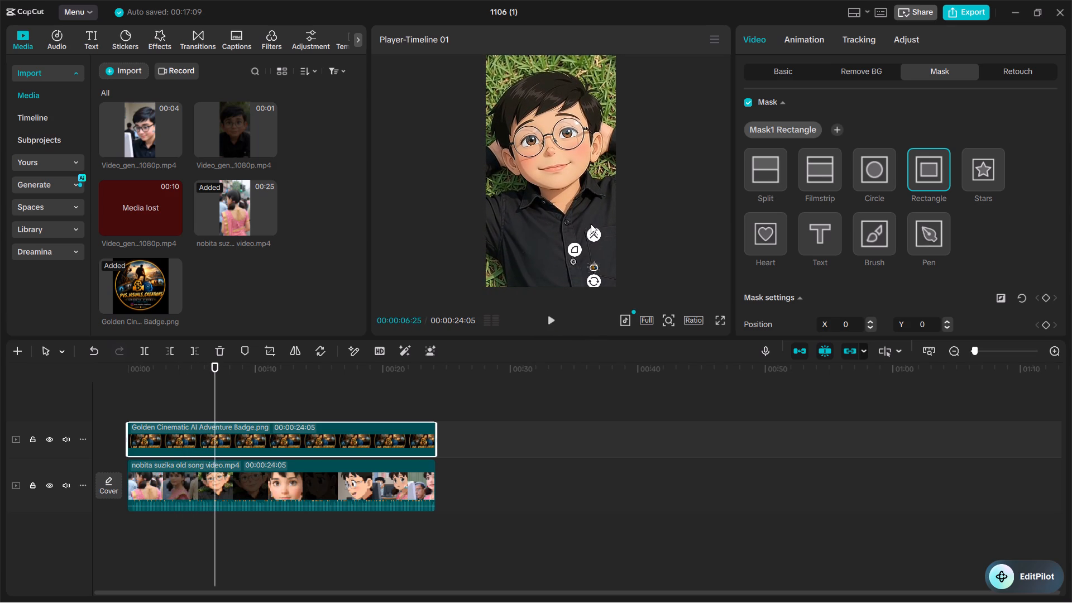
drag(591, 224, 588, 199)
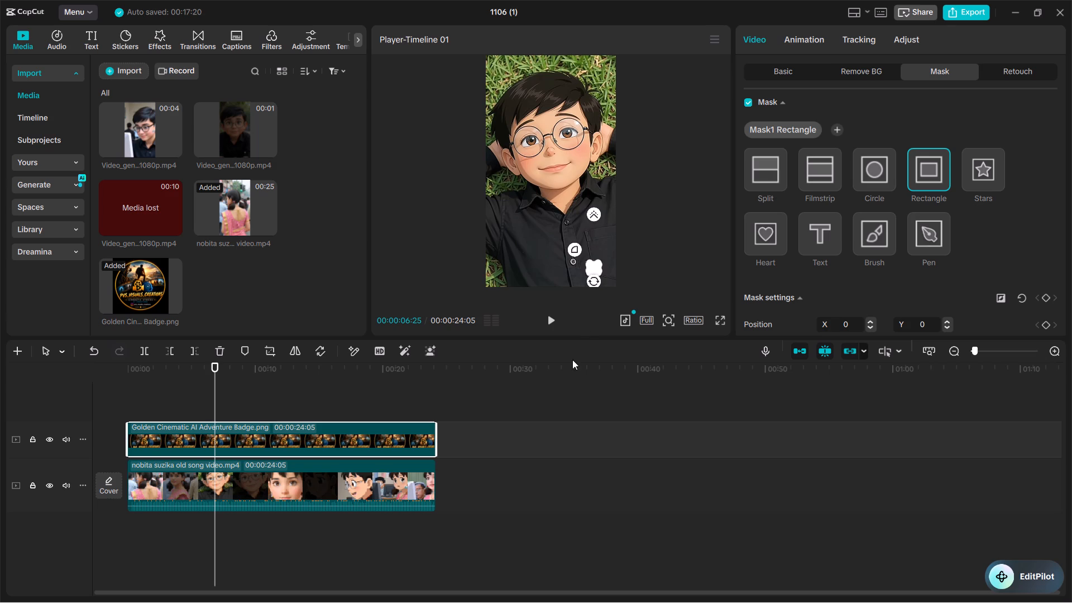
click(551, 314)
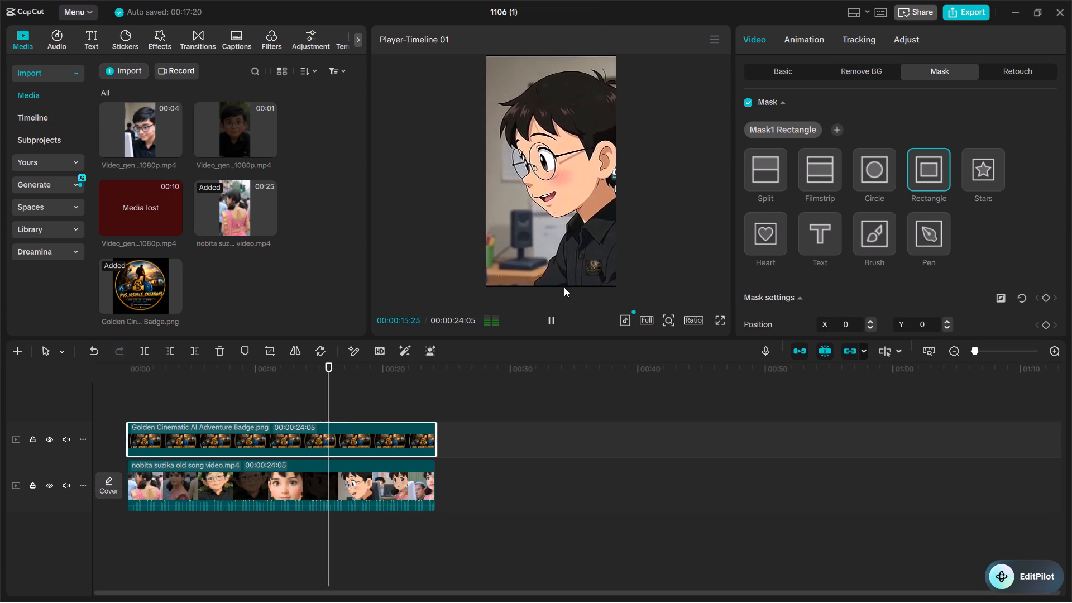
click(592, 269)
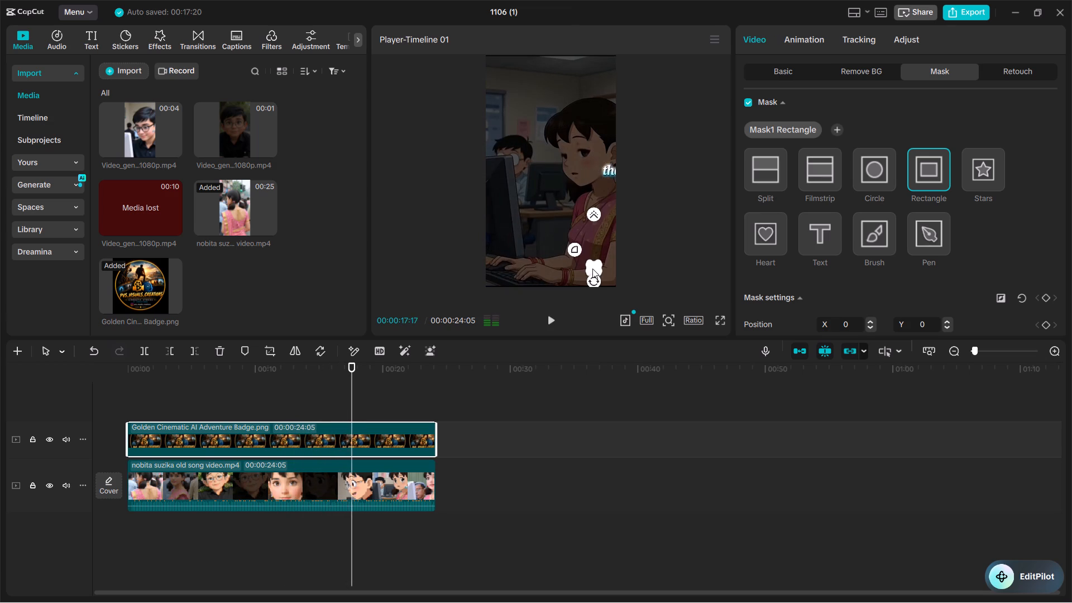
Change the badge overlay's mask shape to Circle.
click(877, 183)
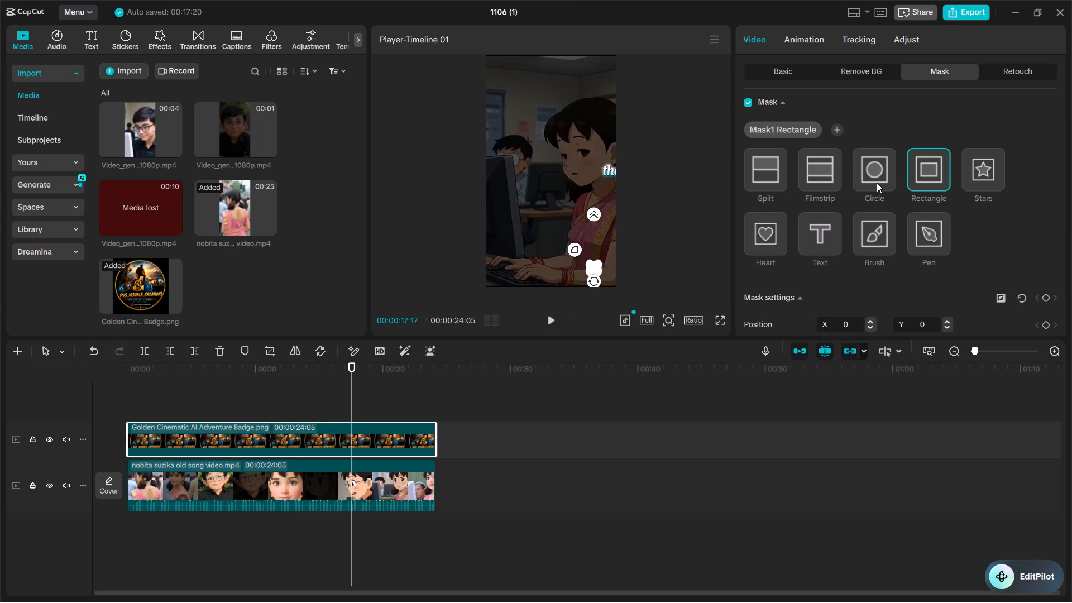
double_click(877, 172)
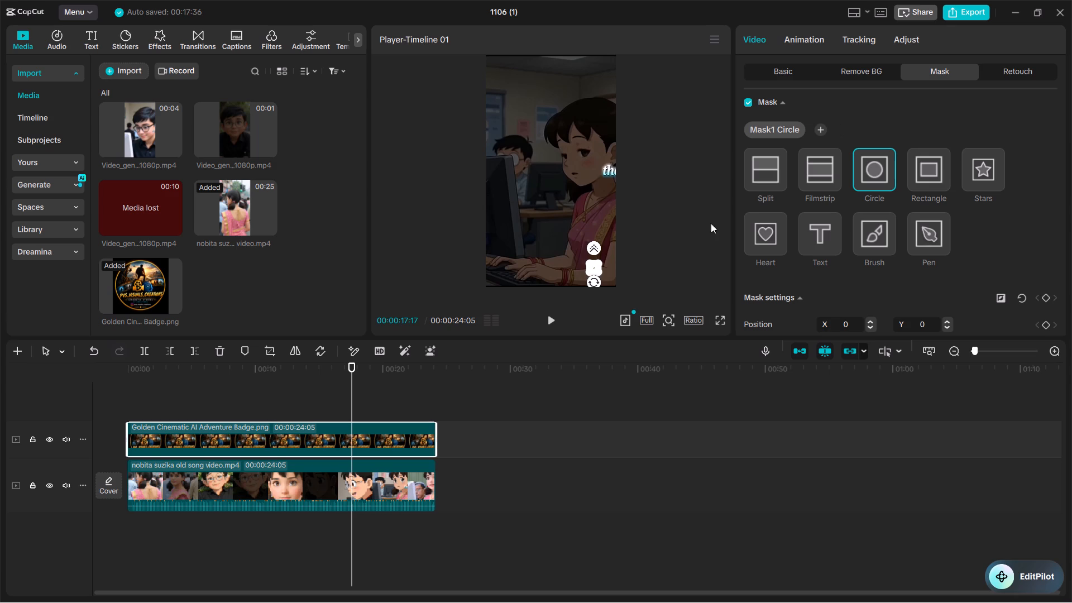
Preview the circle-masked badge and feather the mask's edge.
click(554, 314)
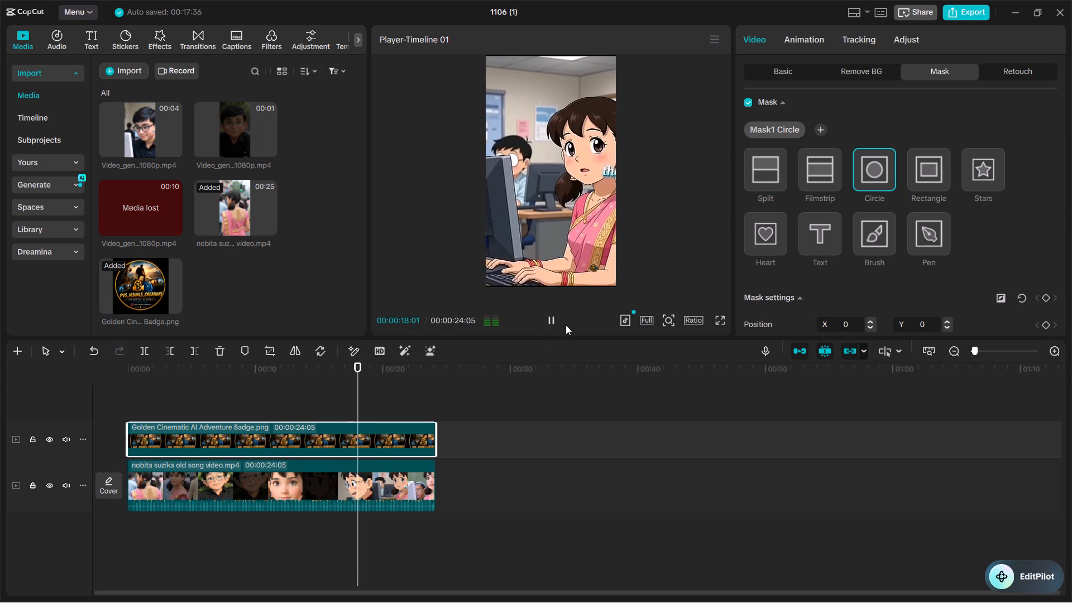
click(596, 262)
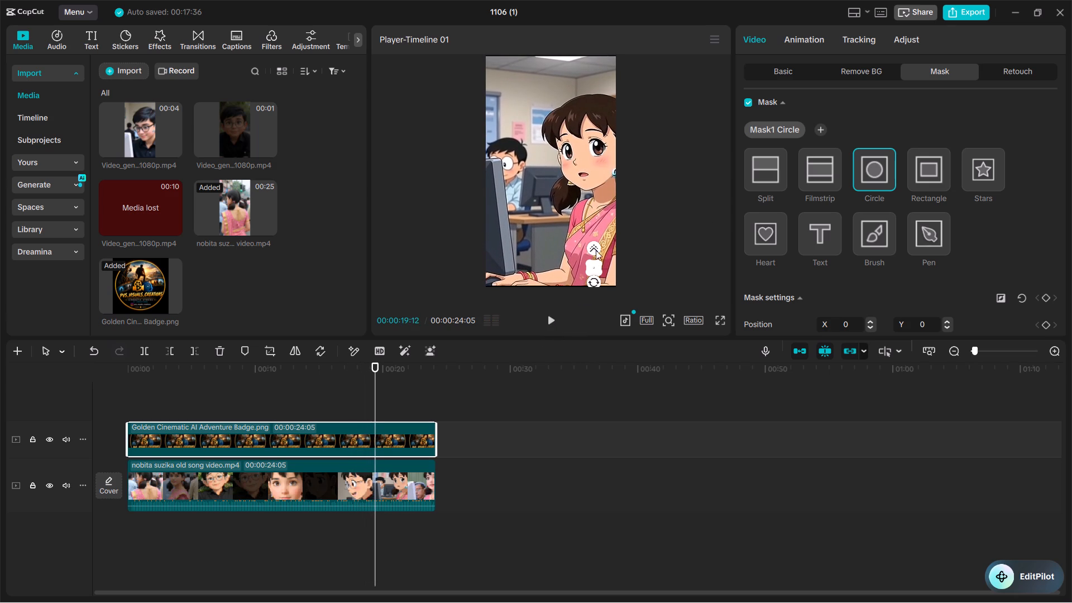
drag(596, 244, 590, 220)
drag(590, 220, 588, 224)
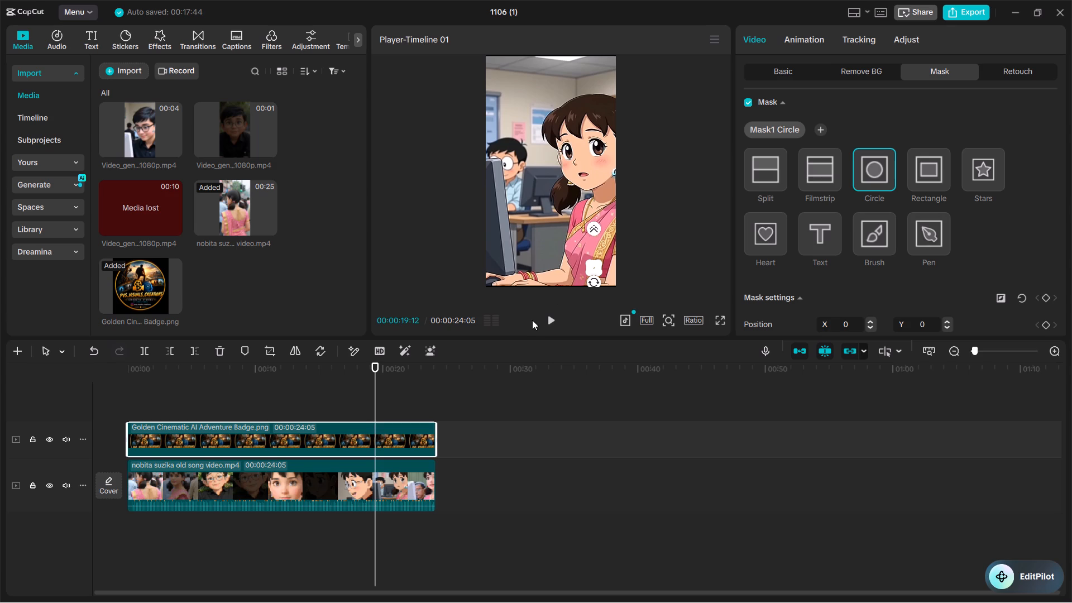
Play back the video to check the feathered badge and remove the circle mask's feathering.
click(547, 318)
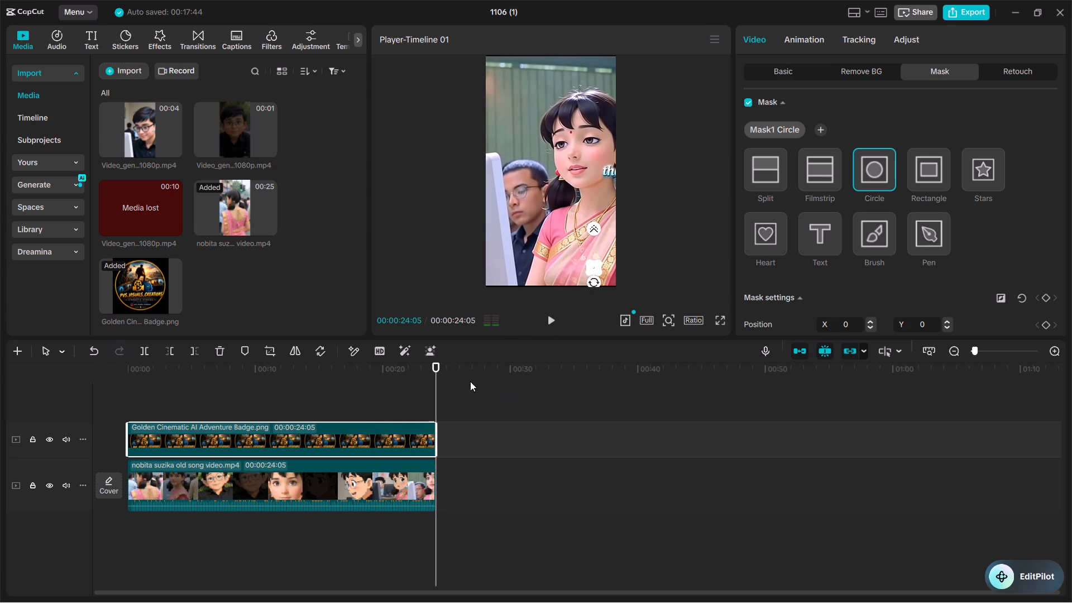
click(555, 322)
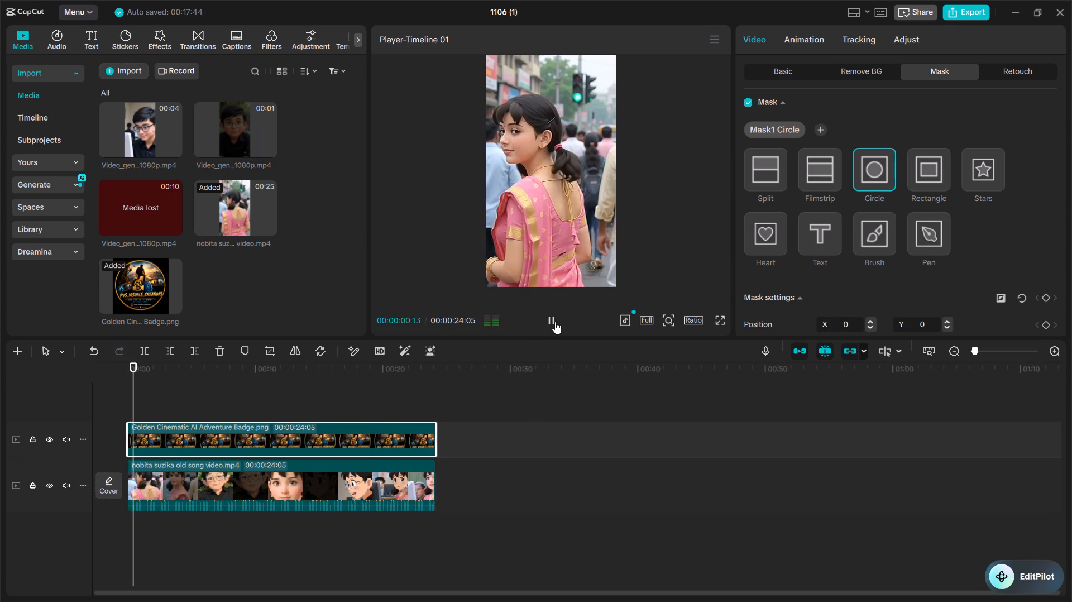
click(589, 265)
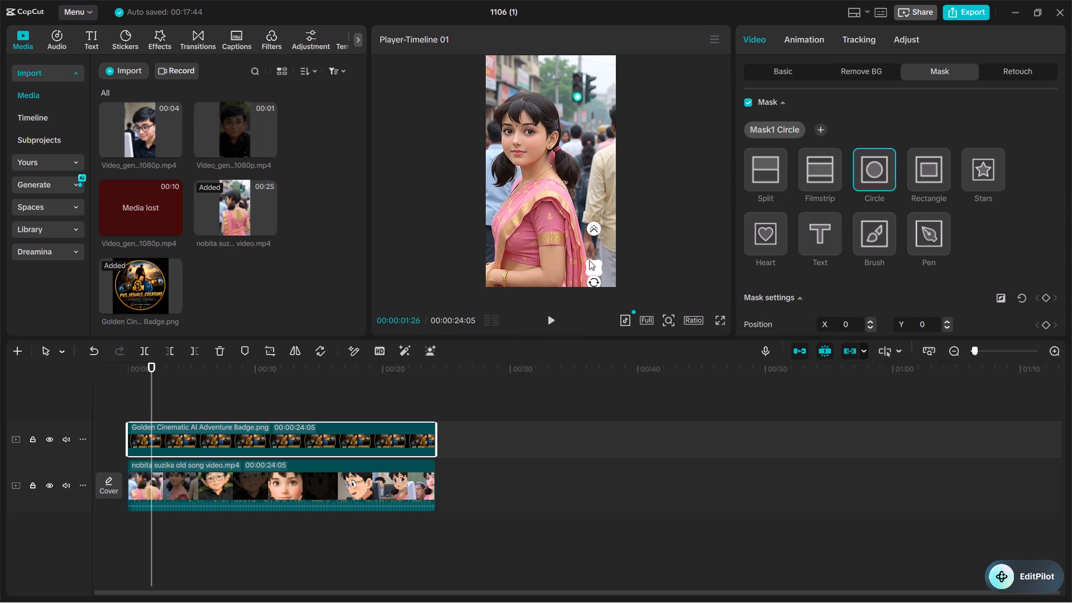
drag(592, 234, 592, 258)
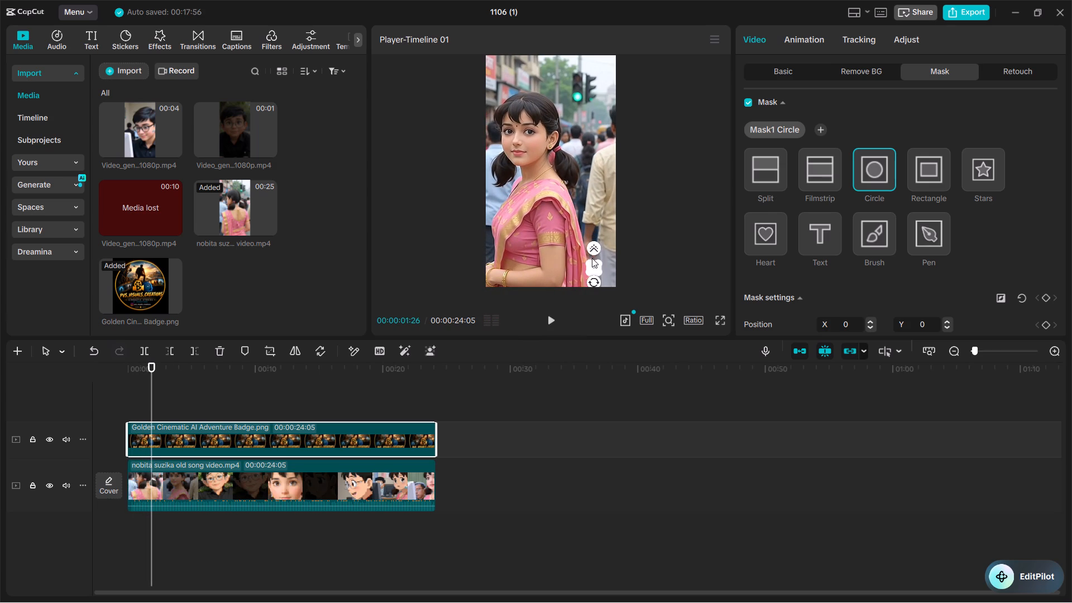
Enlarge the circle mask to reveal more of the badge, tilt it slightly, and play back the video to check.
click(592, 269)
drag(589, 264, 576, 250)
drag(589, 275, 579, 275)
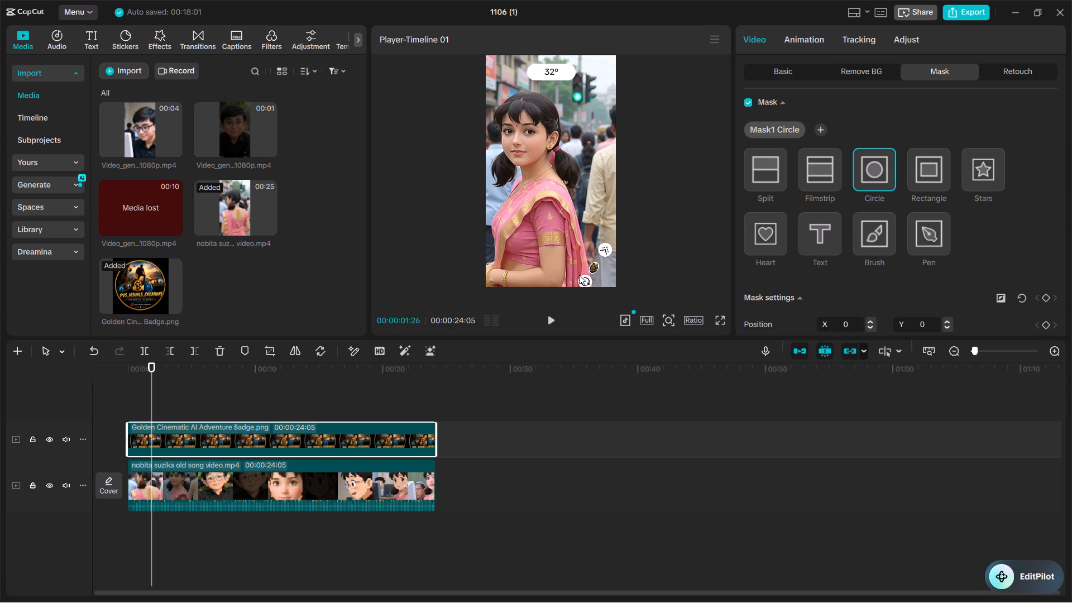
drag(579, 275, 585, 280)
drag(588, 261, 581, 259)
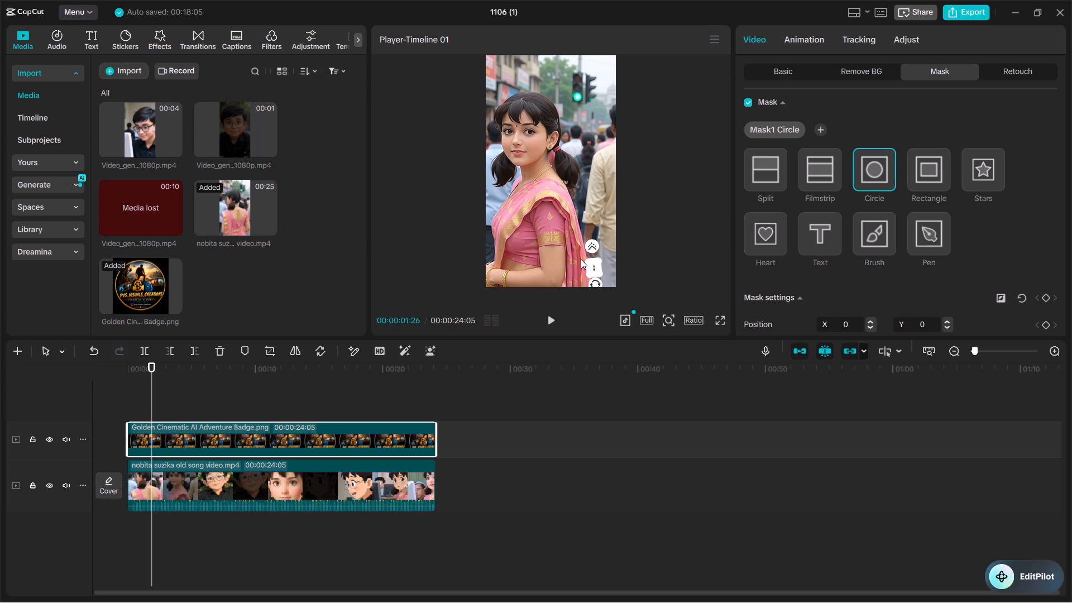
drag(581, 259, 554, 250)
drag(590, 269, 570, 267)
drag(570, 267, 566, 266)
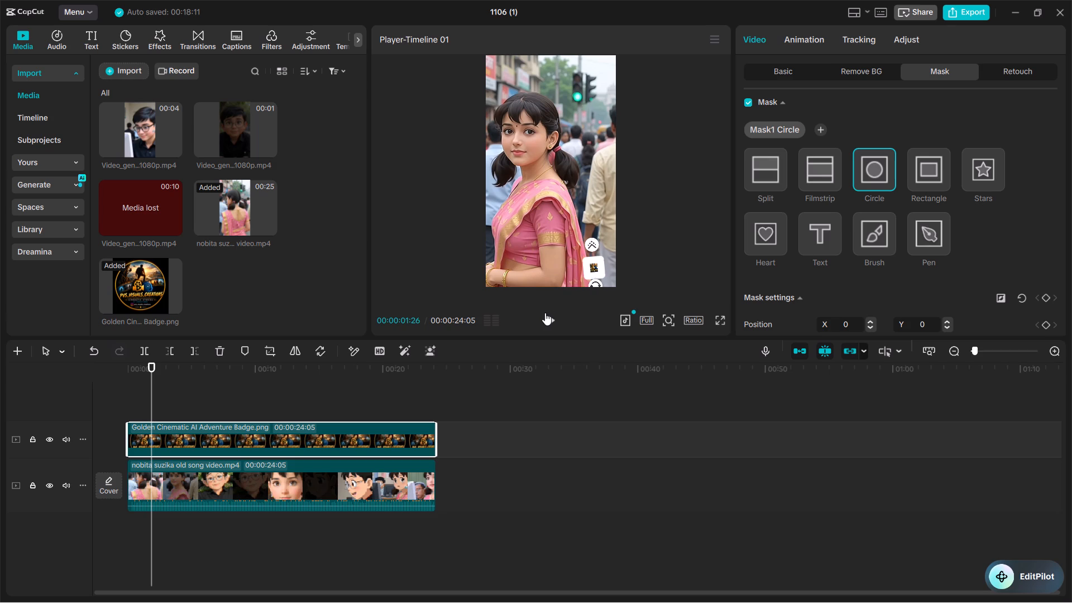
click(545, 313)
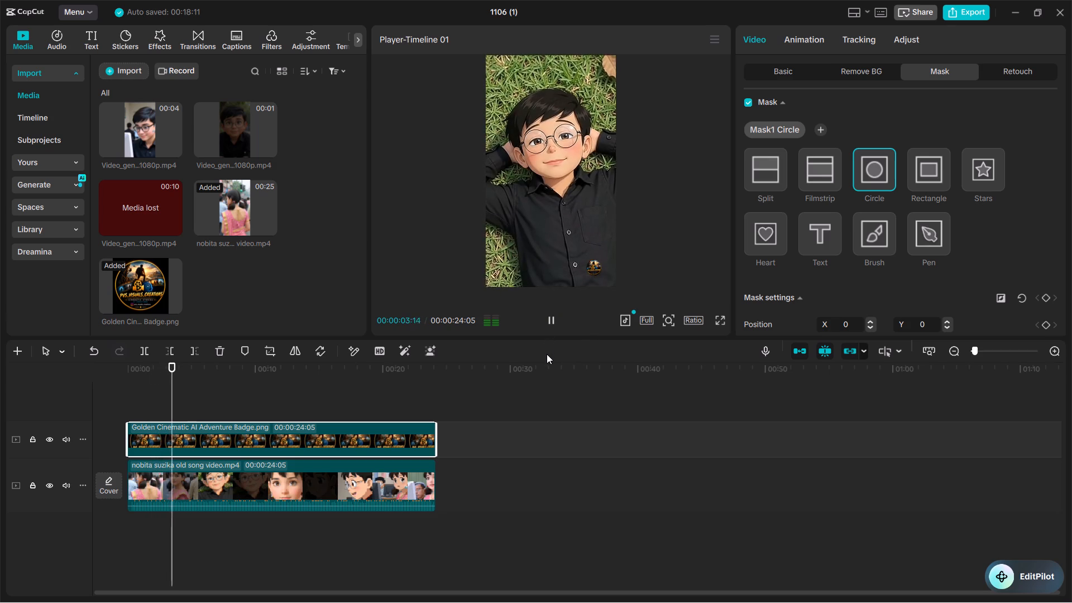
click(594, 266)
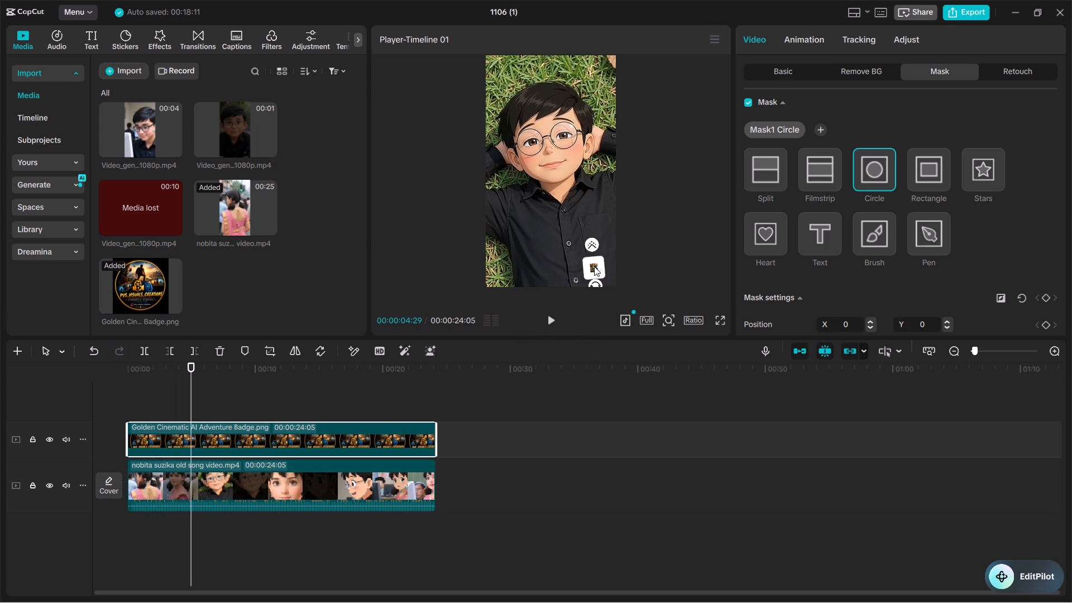
Adjust the circle mask's width and height around the badge and play back the video to check it.
click(586, 273)
drag(594, 276, 581, 270)
drag(581, 270, 577, 272)
drag(585, 259, 604, 257)
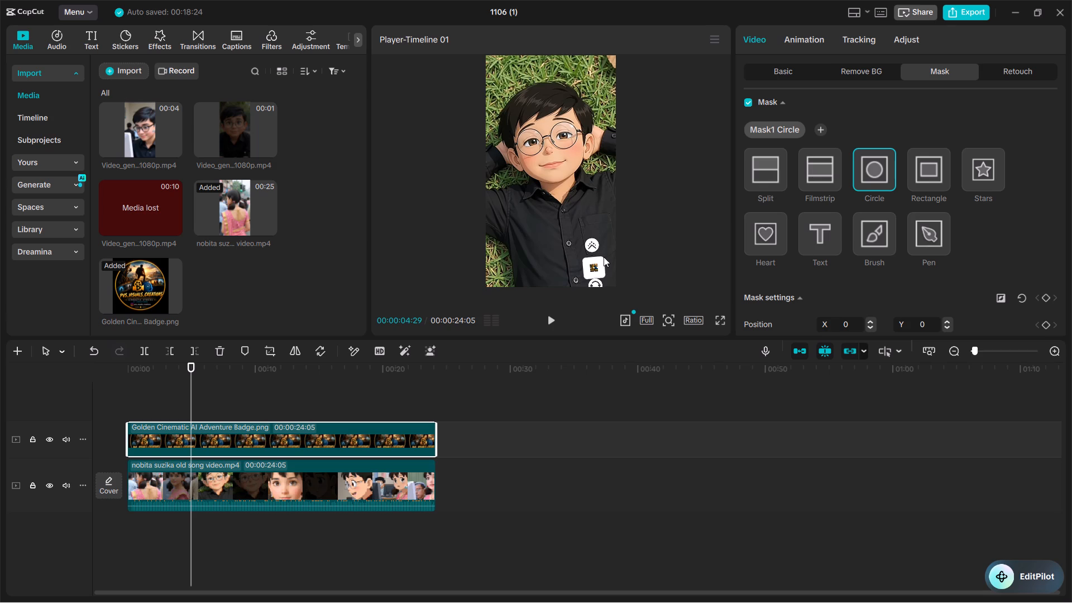
drag(604, 257, 635, 280)
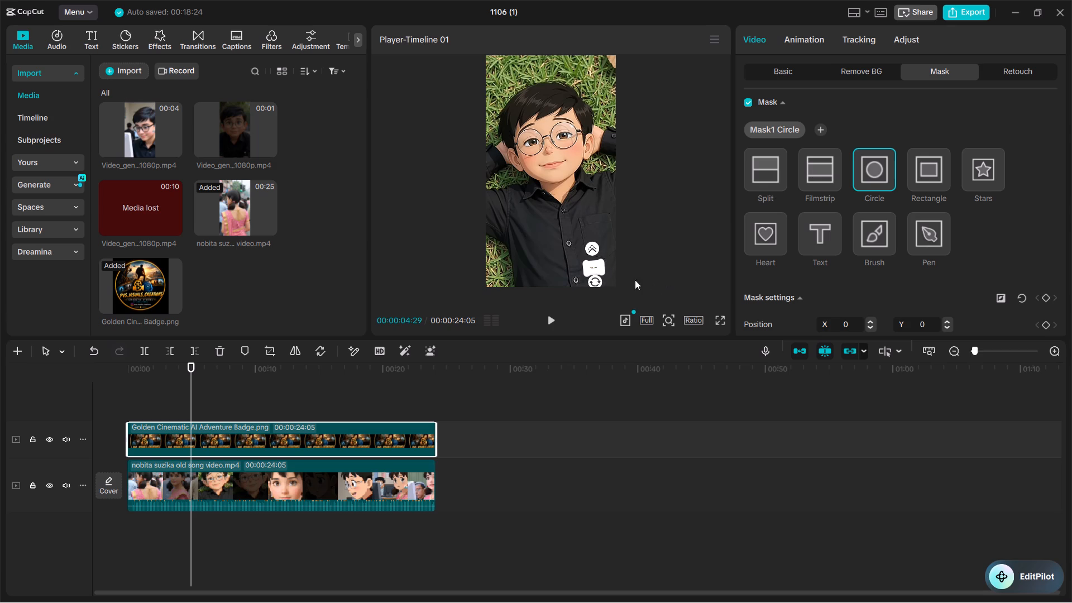
drag(635, 280, 566, 264)
drag(601, 262, 622, 262)
drag(622, 262, 621, 262)
click(552, 321)
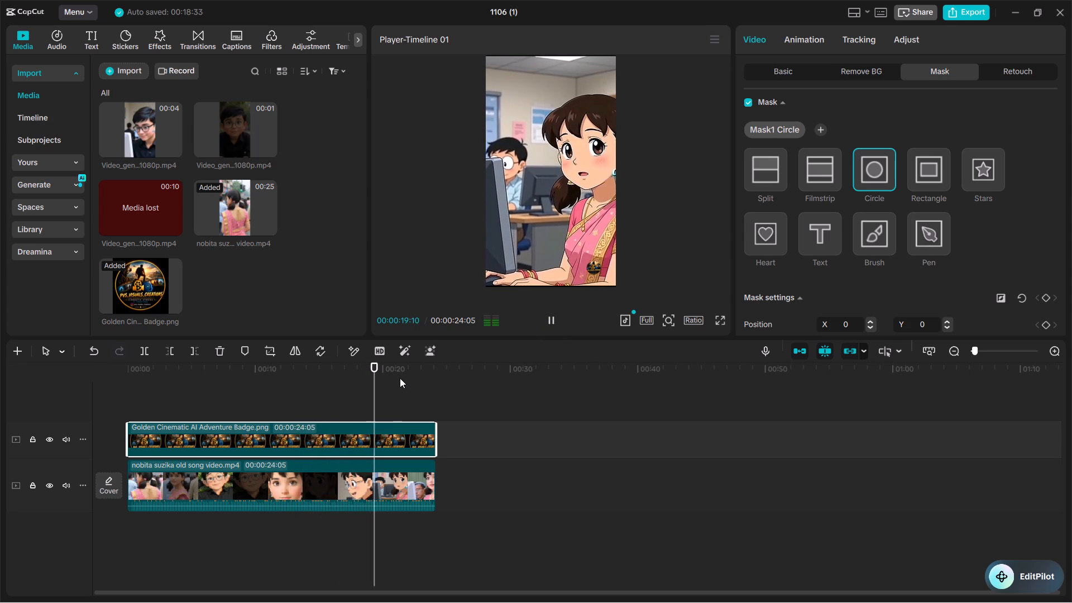
From the start of the timeline, straighten the circle mask's tilt, fine-tune its size around the badge, and play back the video.
drag(379, 378, 26, 359)
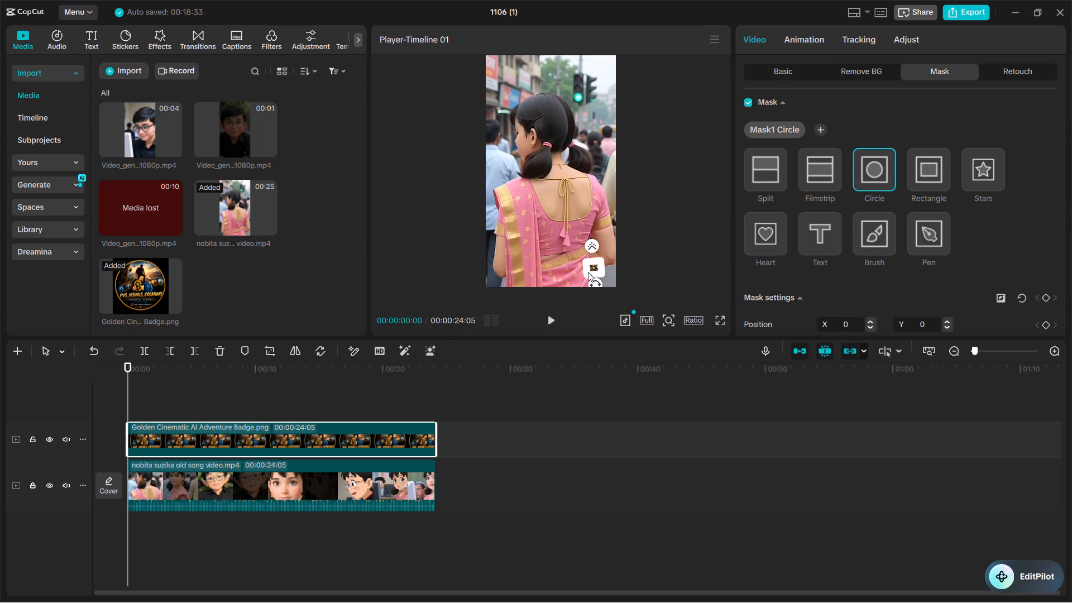
drag(587, 272, 580, 268)
click(595, 287)
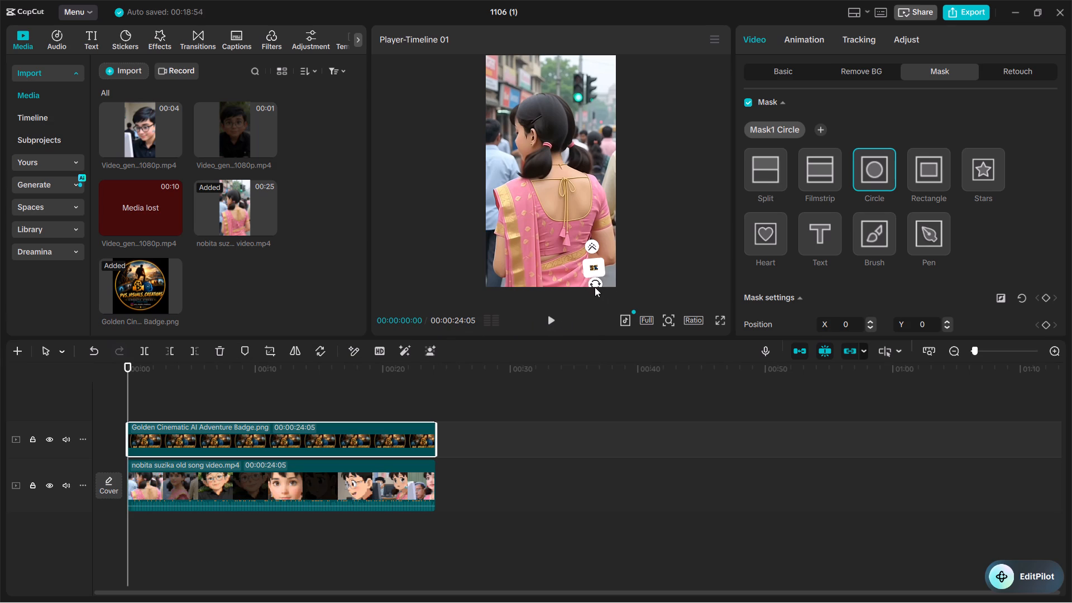
click(595, 283)
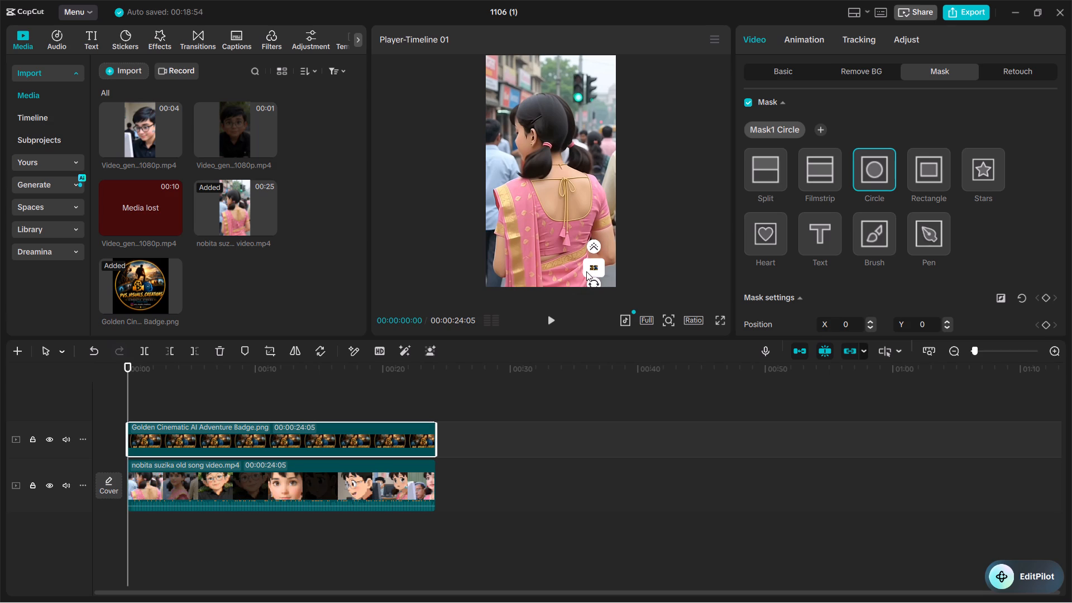
click(586, 271)
drag(586, 272, 580, 272)
drag(580, 272, 578, 272)
drag(586, 261, 586, 256)
click(549, 322)
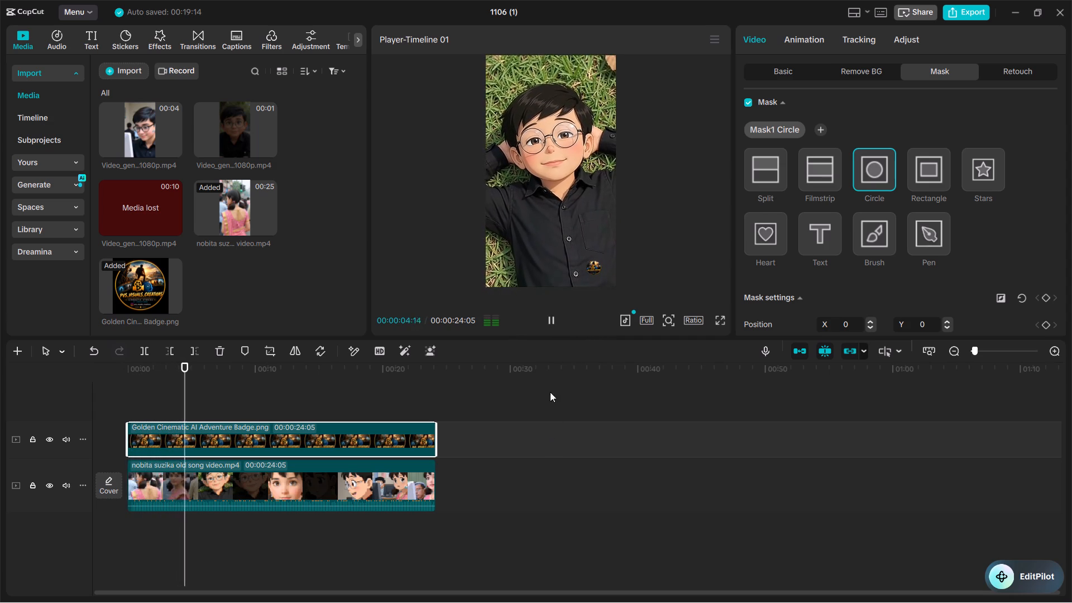
Open the export settings and name the exported video "nobitha shuzik FINAL OUTPUT VIDEO".
click(955, 13)
drag(654, 136, 586, 112)
key(BackSpace)
text(no)
text(bitha)
key(space)
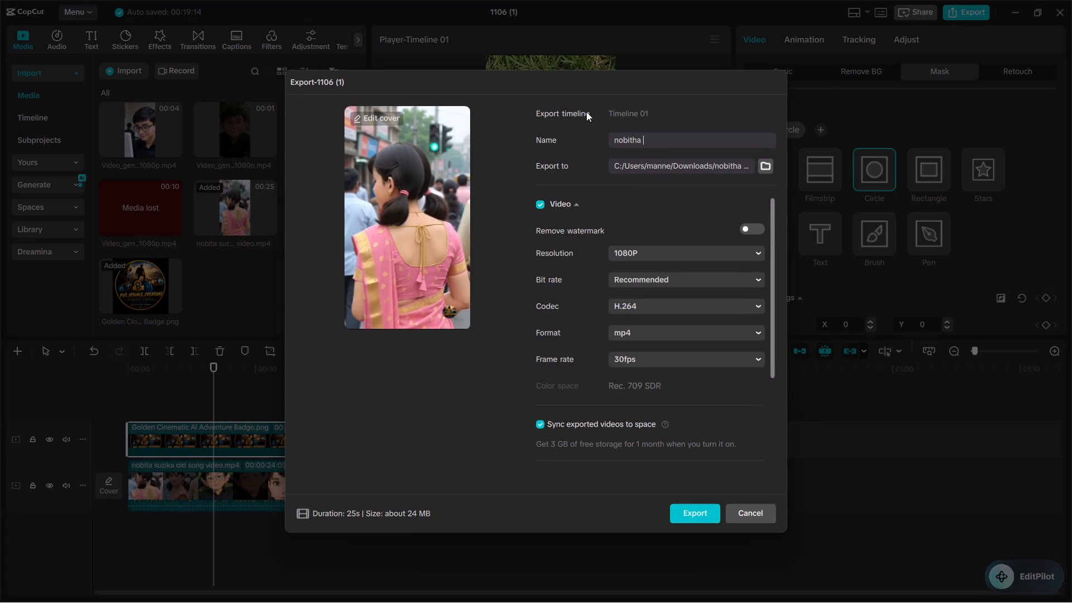
key(s)
key(h)
key(u)
text(zi)
text(FINAL)
key(space)
text(OUTPUT VIDEI)
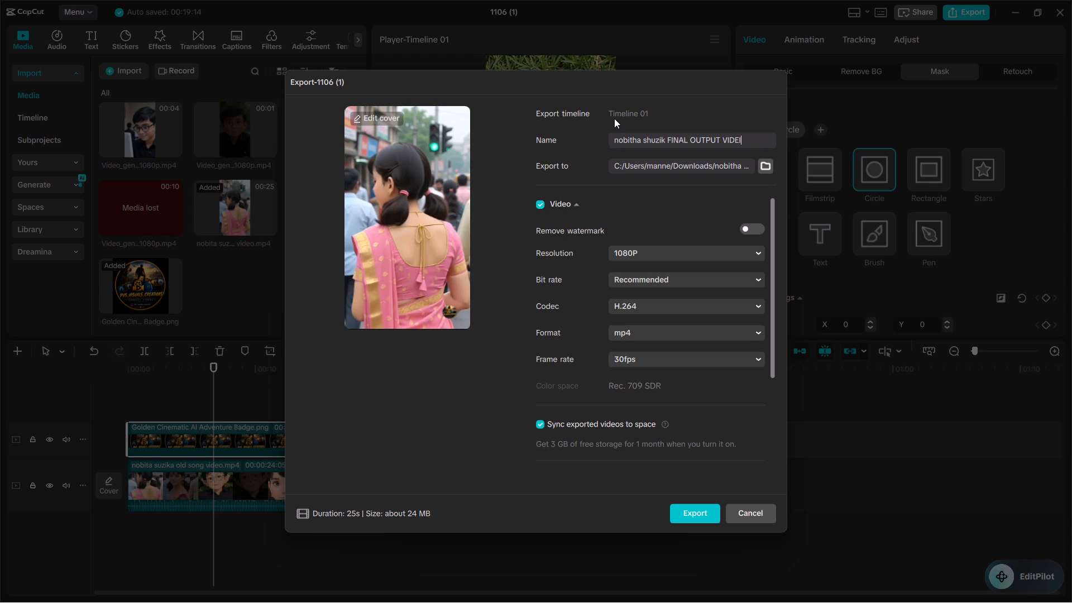
key(BackSpace)
key(o)
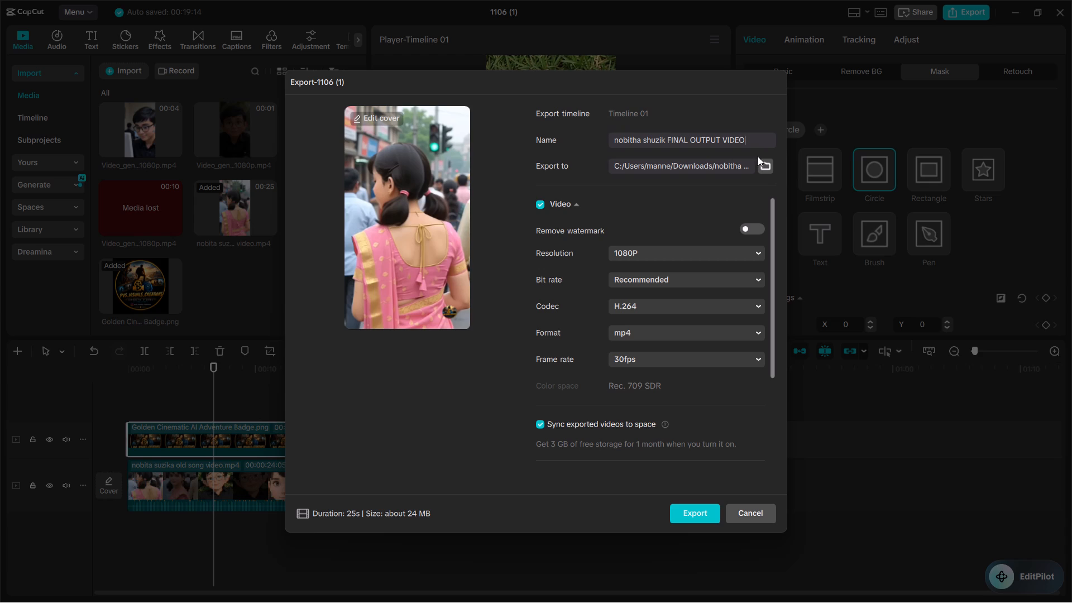
Set the export location to the Downloads folder.
click(762, 156)
click(762, 164)
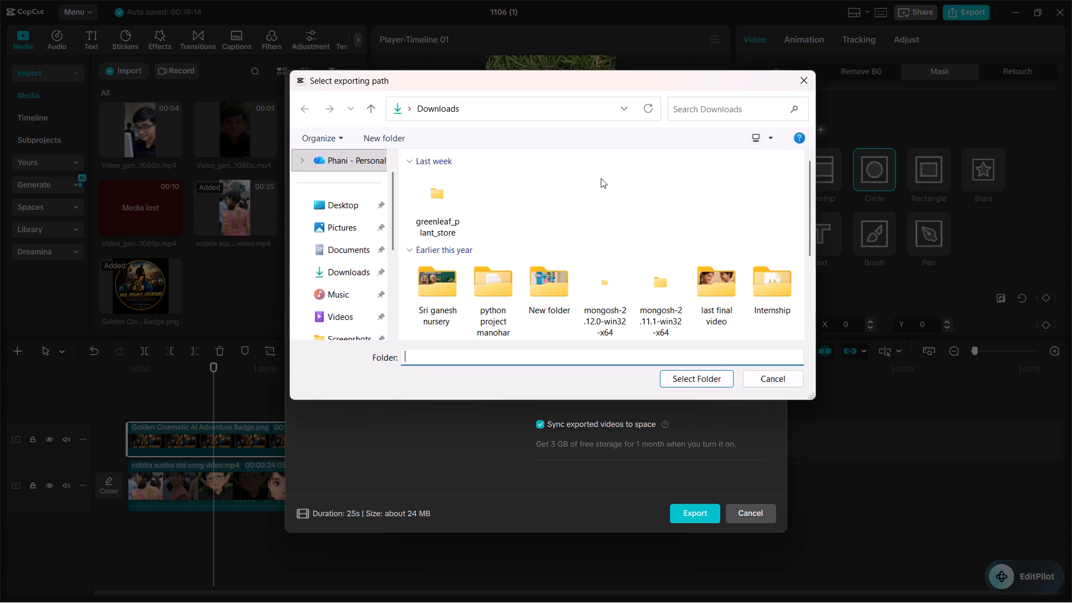
click(334, 272)
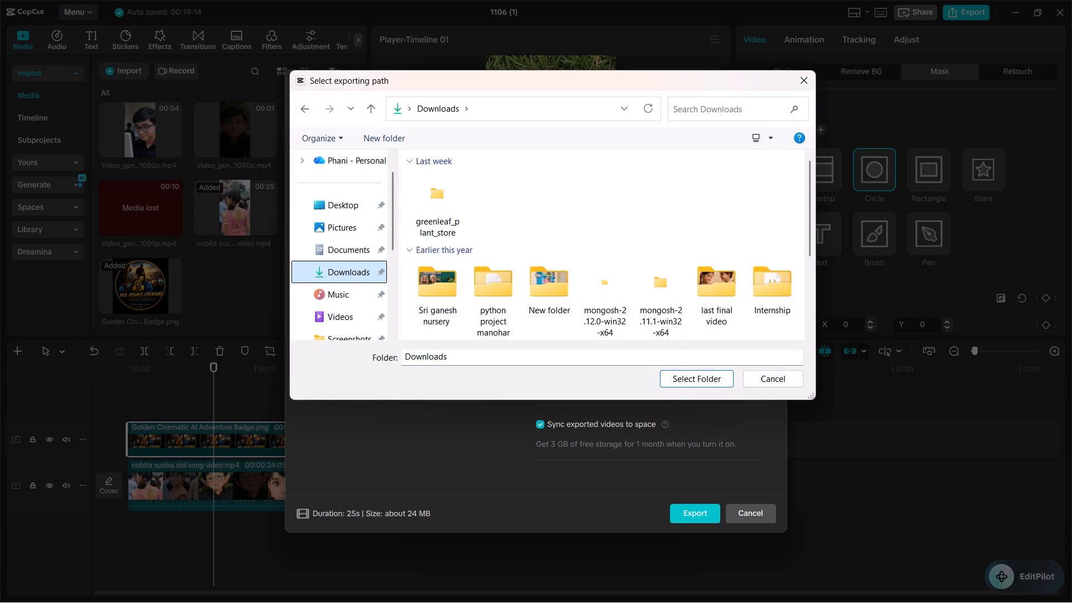
click(719, 386)
Export the video as a 1080P, 30fps H.264 mp4 and close the export window without sharing.
click(677, 516)
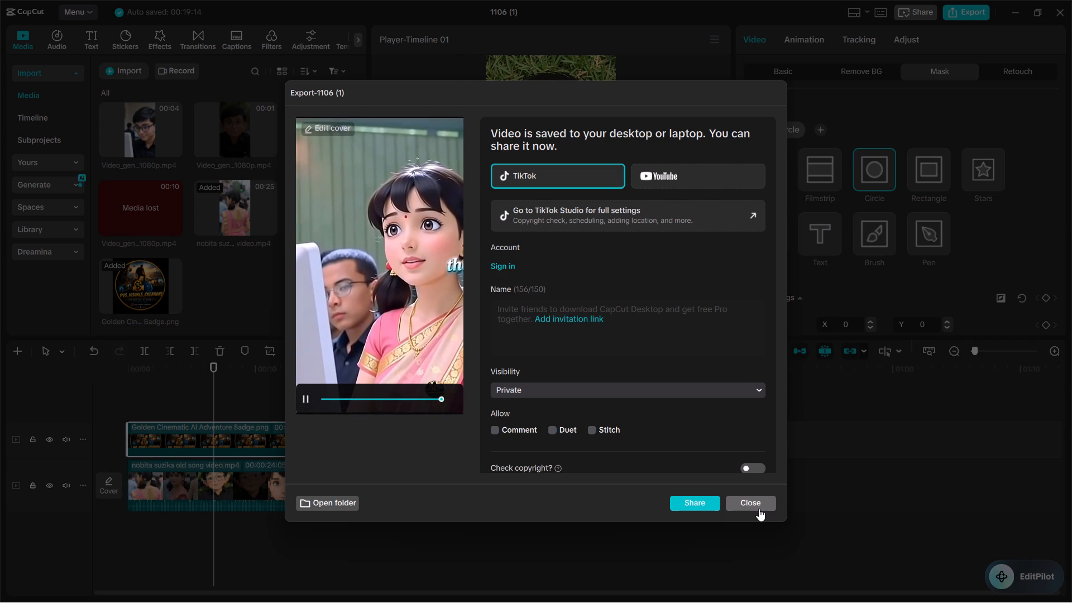
click(759, 504)
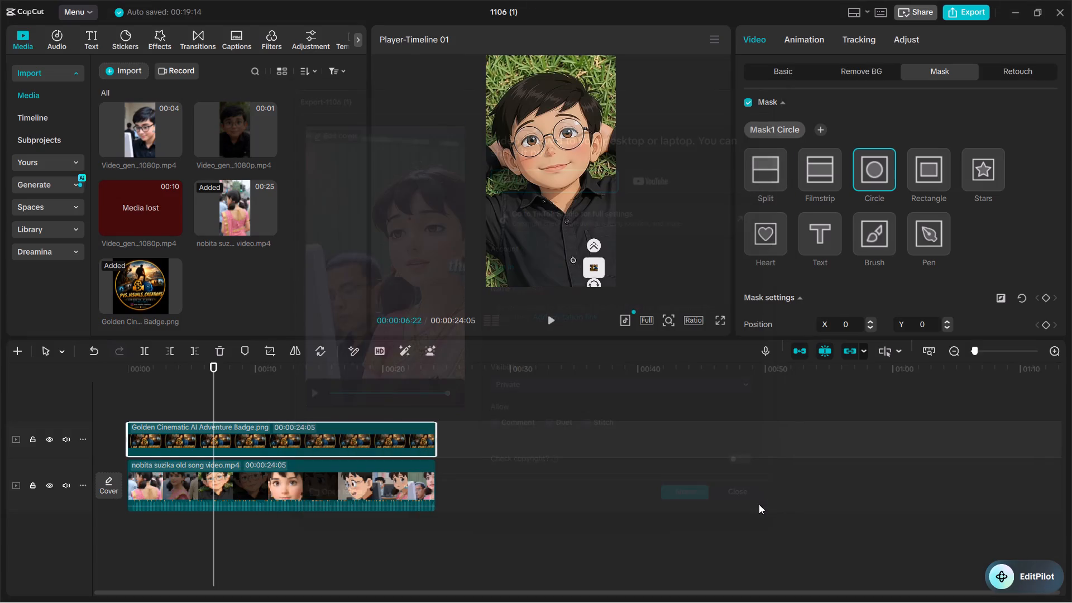
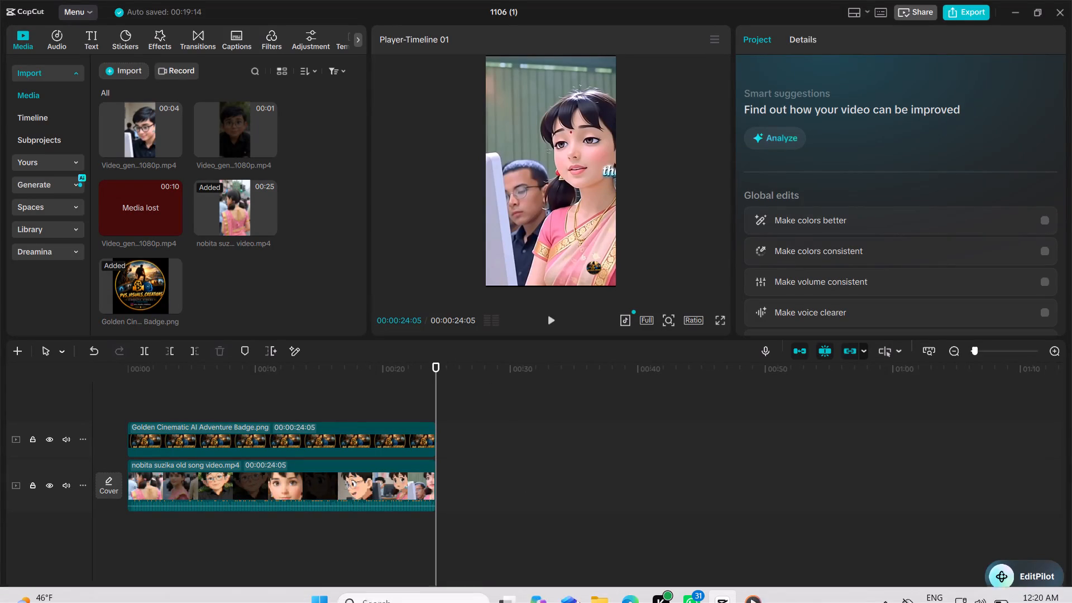
click(600, 591)
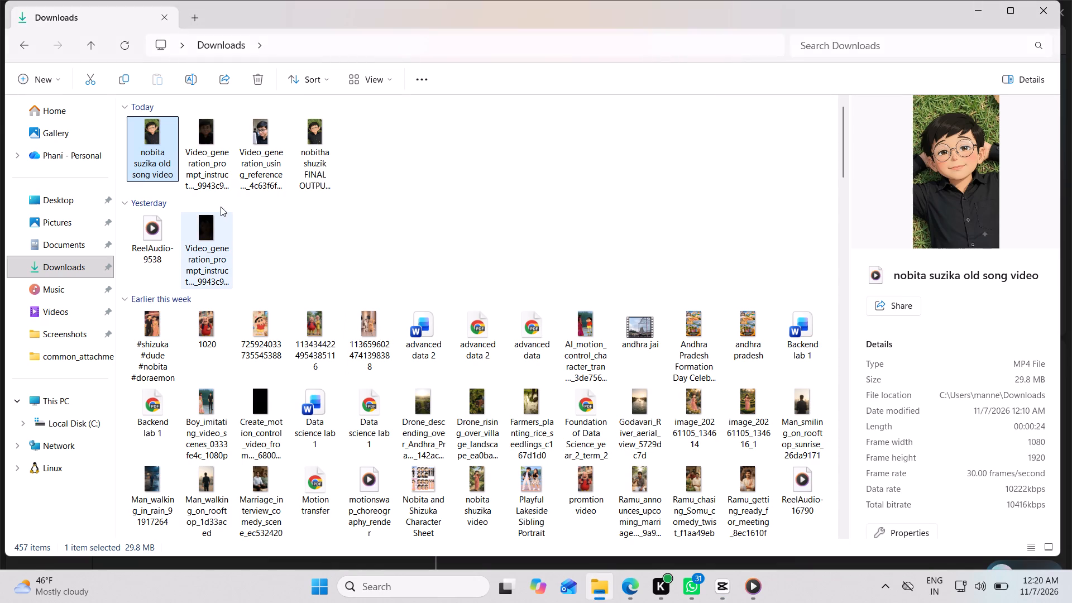
click(299, 167)
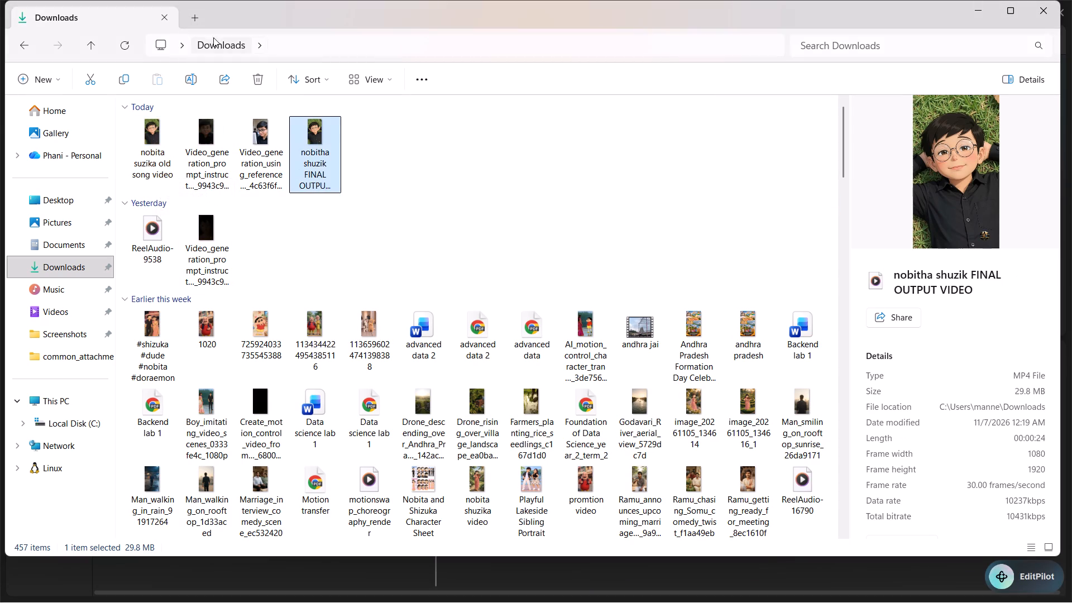
click(220, 84)
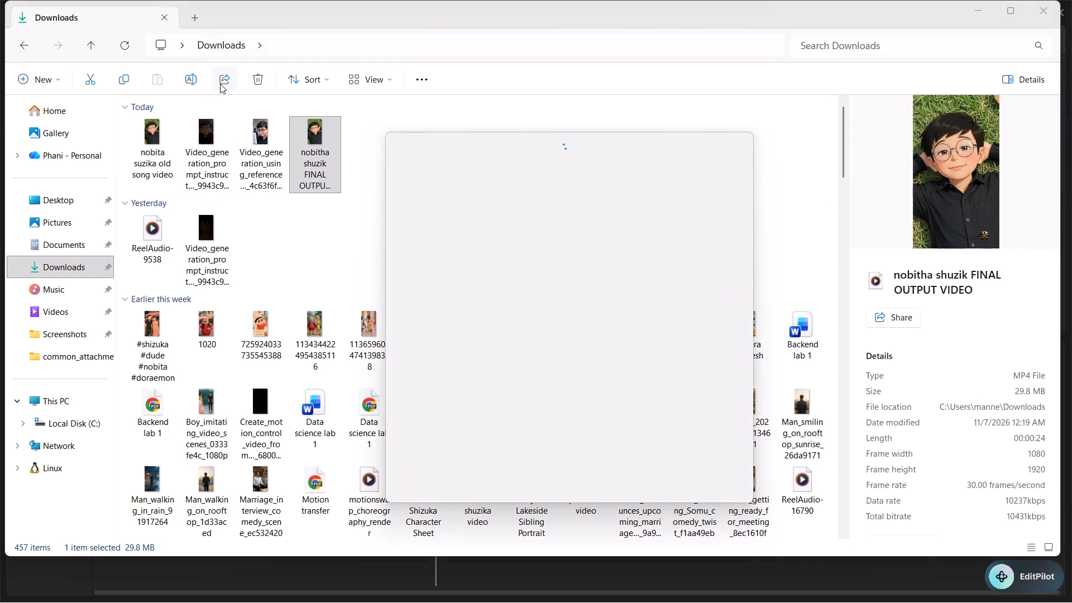
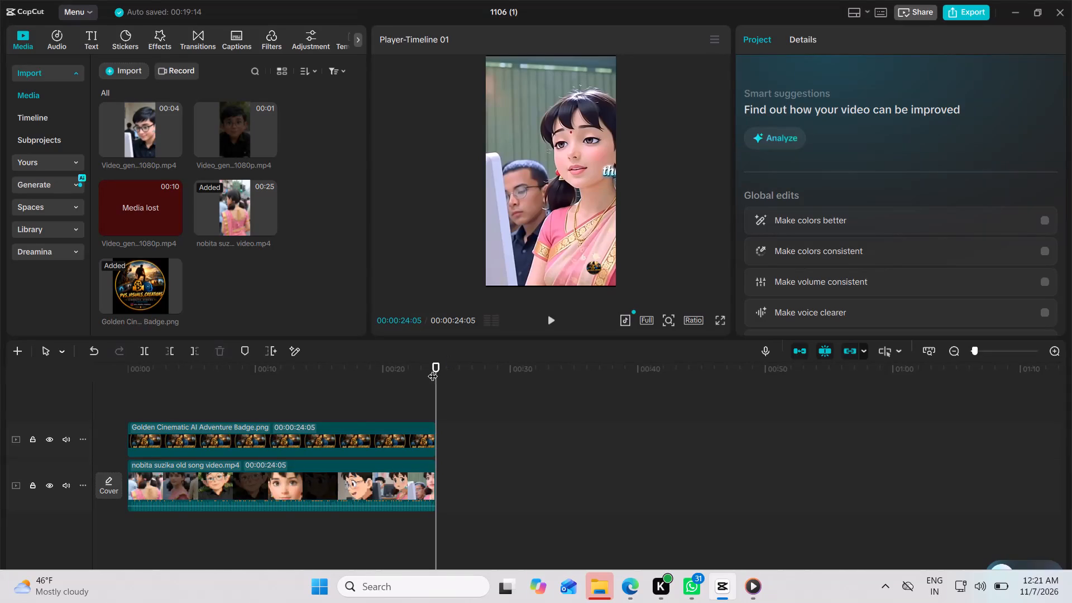
Return the playhead to the start of the CapCut timeline and play the watermarked video from the beginning.
drag(433, 369, 97, 308)
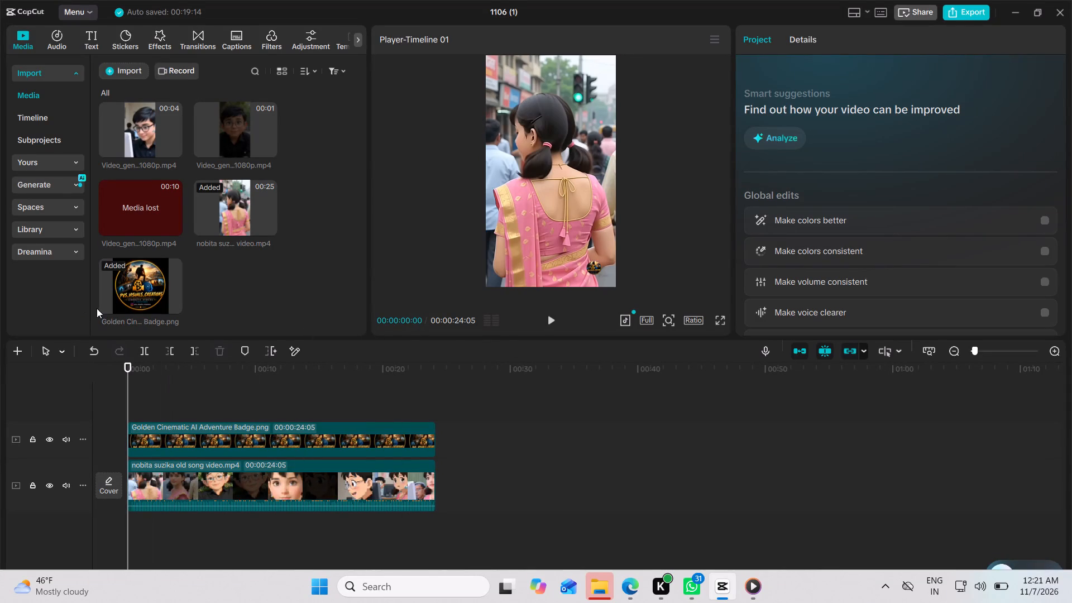
click(558, 322)
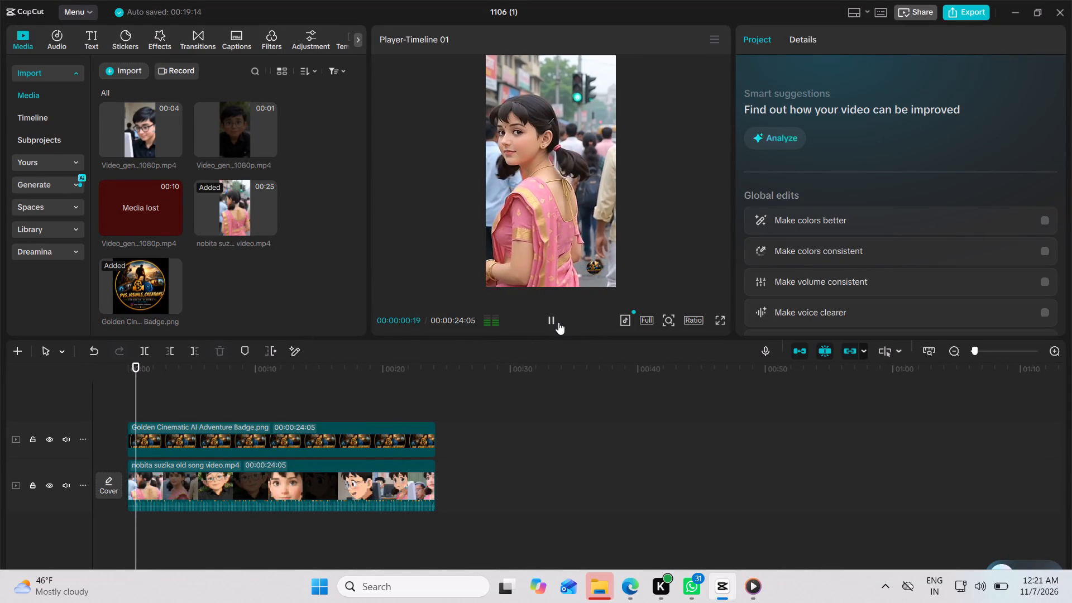
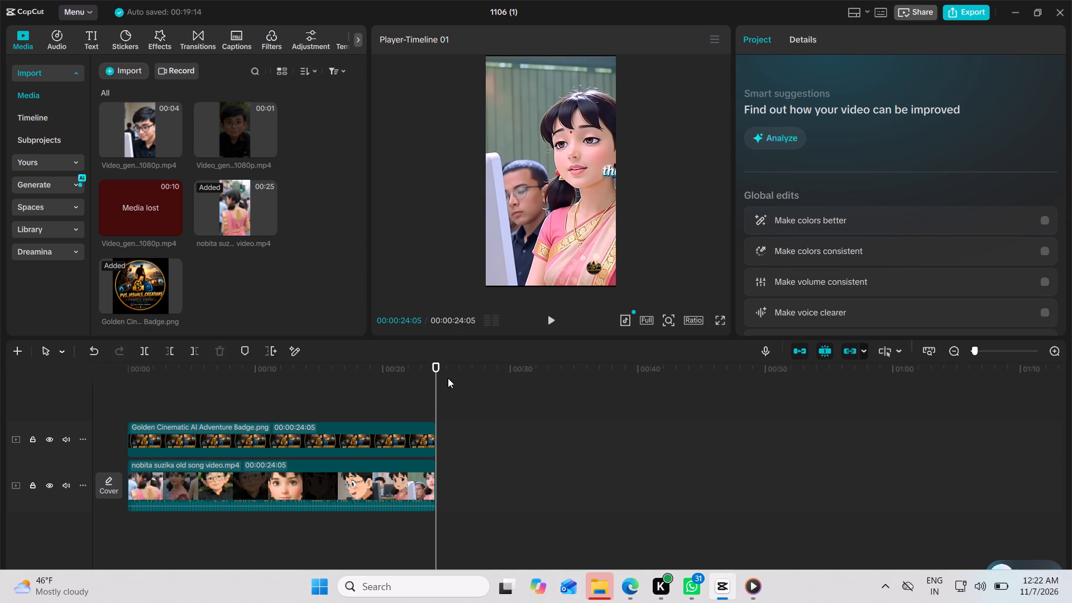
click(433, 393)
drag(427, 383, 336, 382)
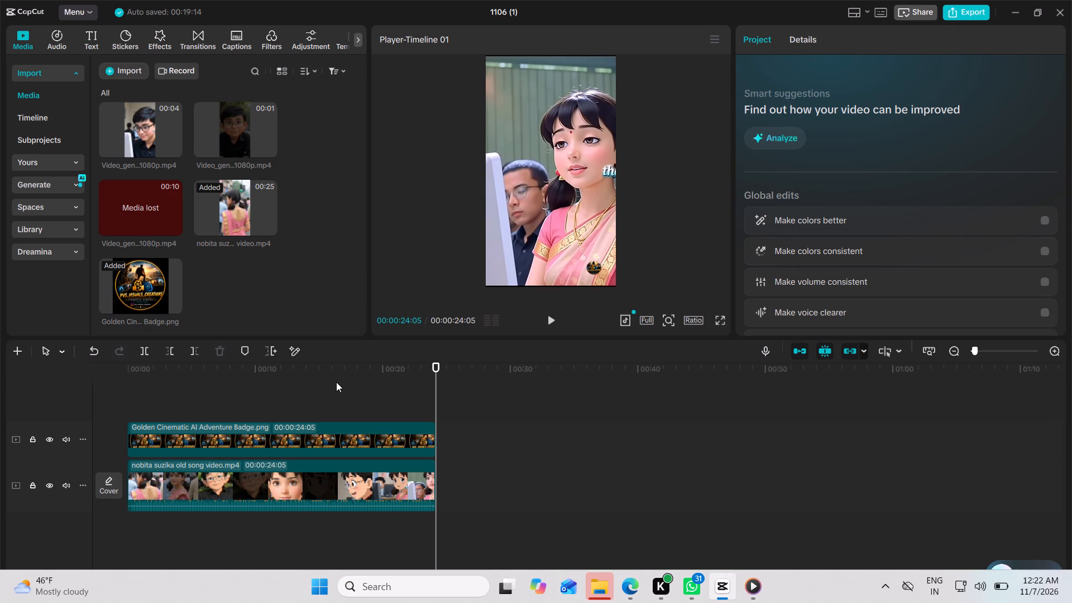
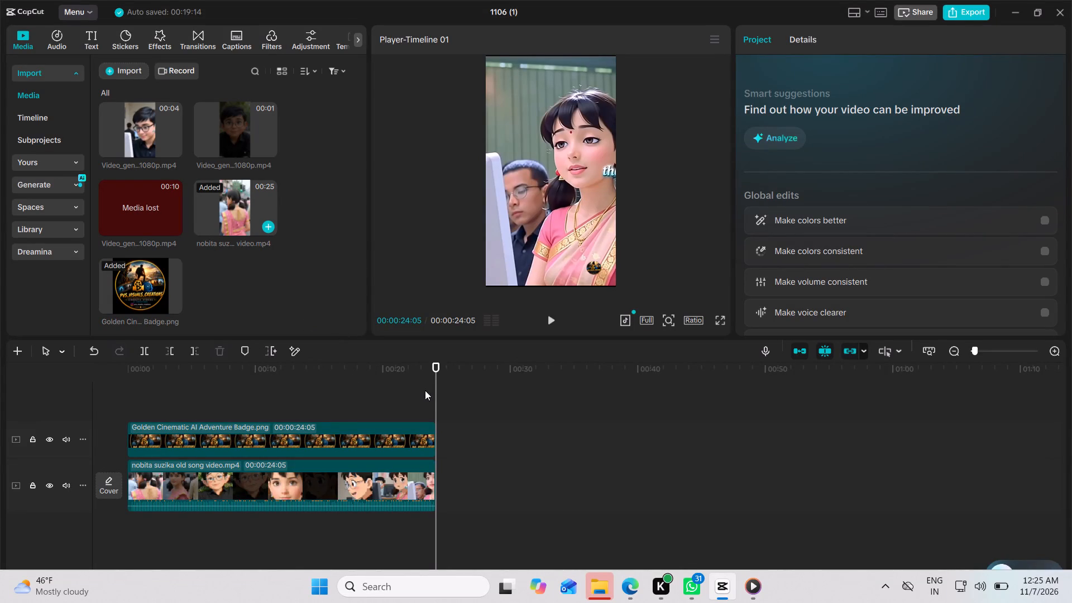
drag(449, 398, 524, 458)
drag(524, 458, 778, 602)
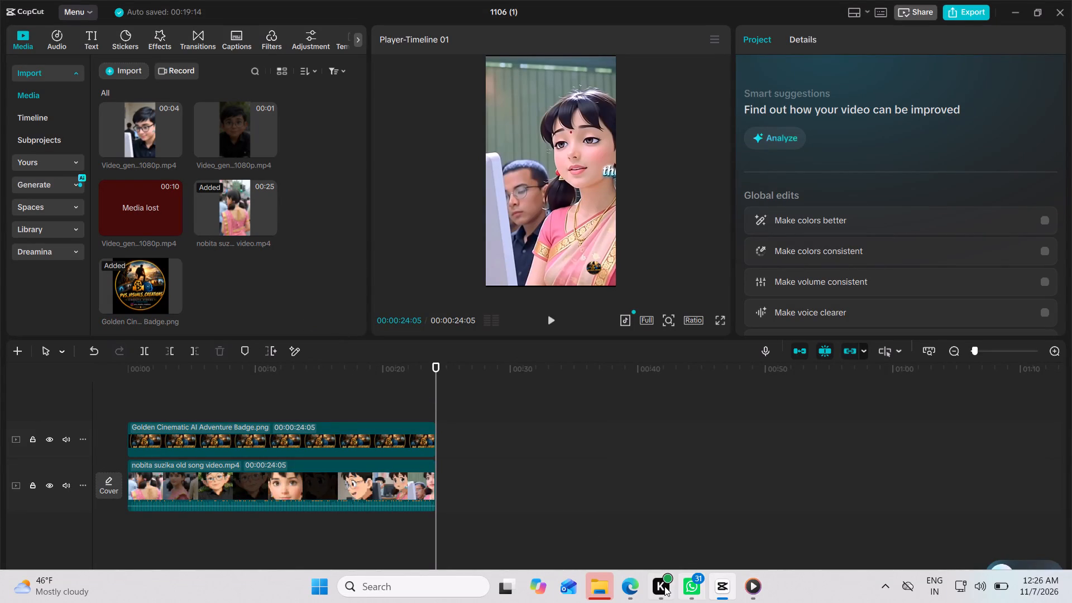